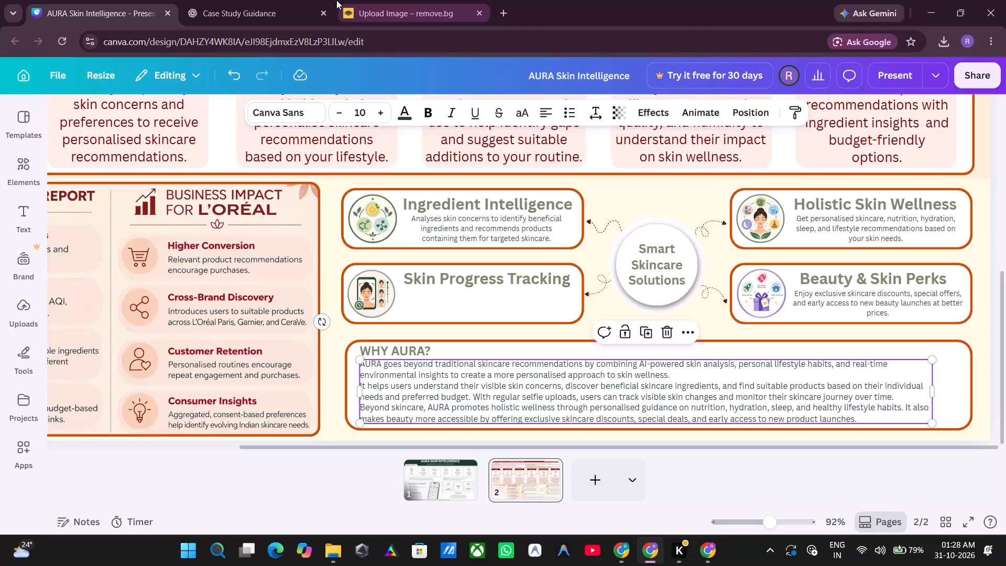
Change the font of the WHY AURA? body text to Inter.
{"action": "left_click", "coordinate": [306, 119]}
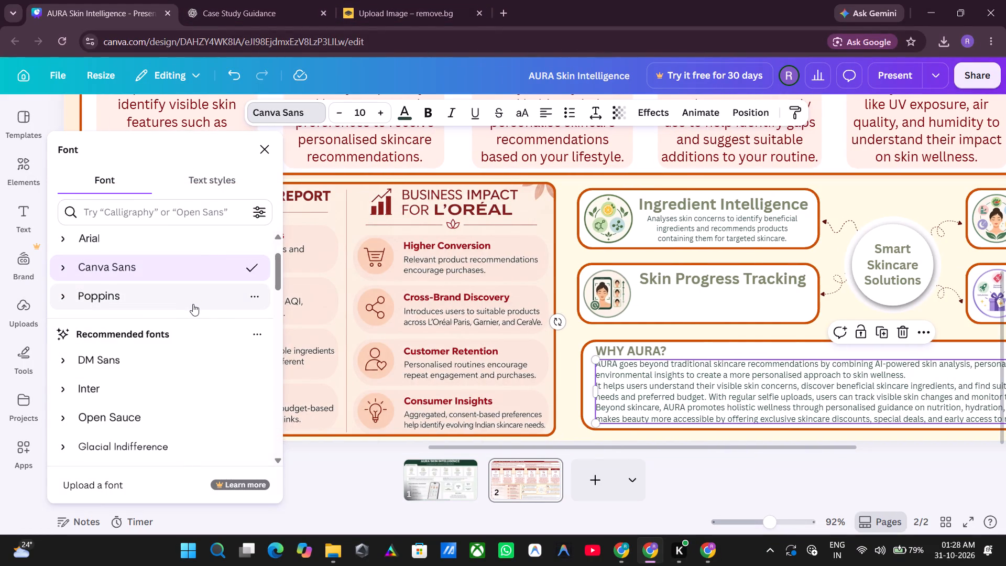
{"action": "left_click", "coordinate": [153, 381]}
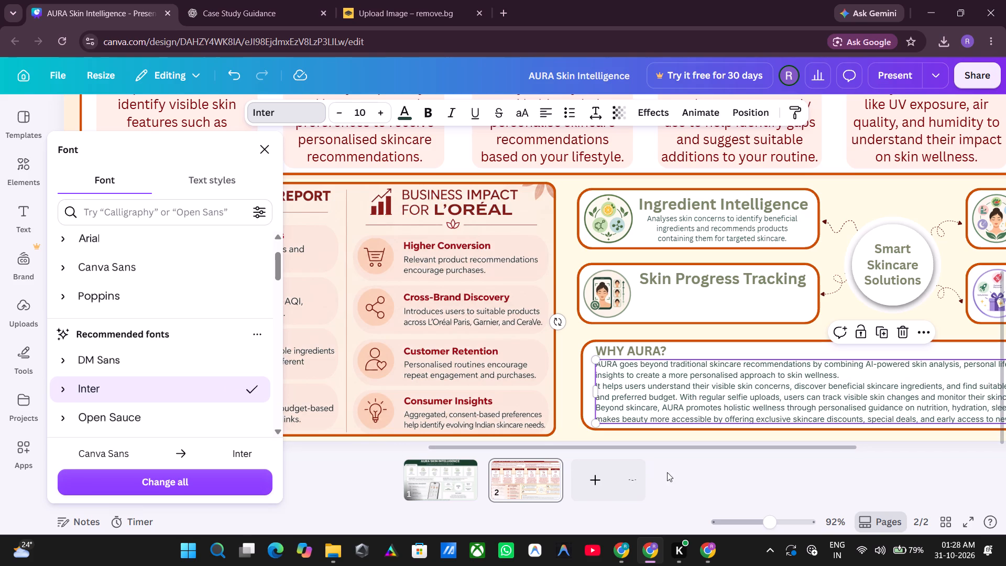
{"action": "left_click", "coordinate": [730, 476]}
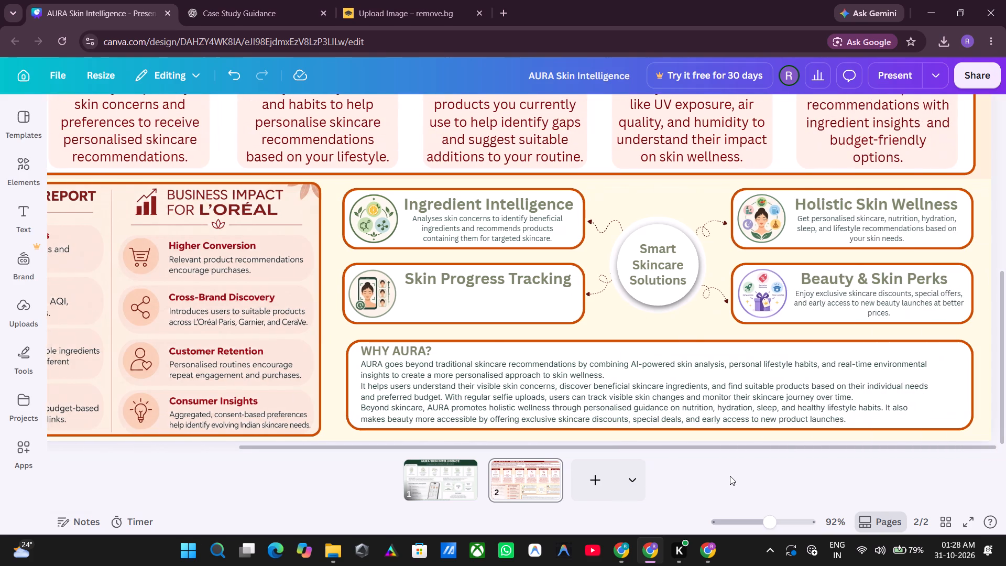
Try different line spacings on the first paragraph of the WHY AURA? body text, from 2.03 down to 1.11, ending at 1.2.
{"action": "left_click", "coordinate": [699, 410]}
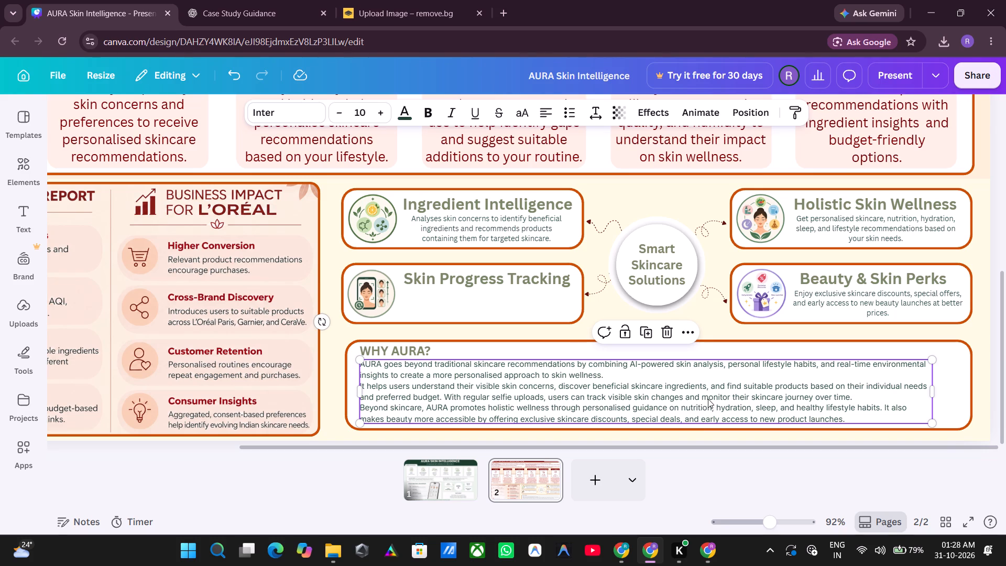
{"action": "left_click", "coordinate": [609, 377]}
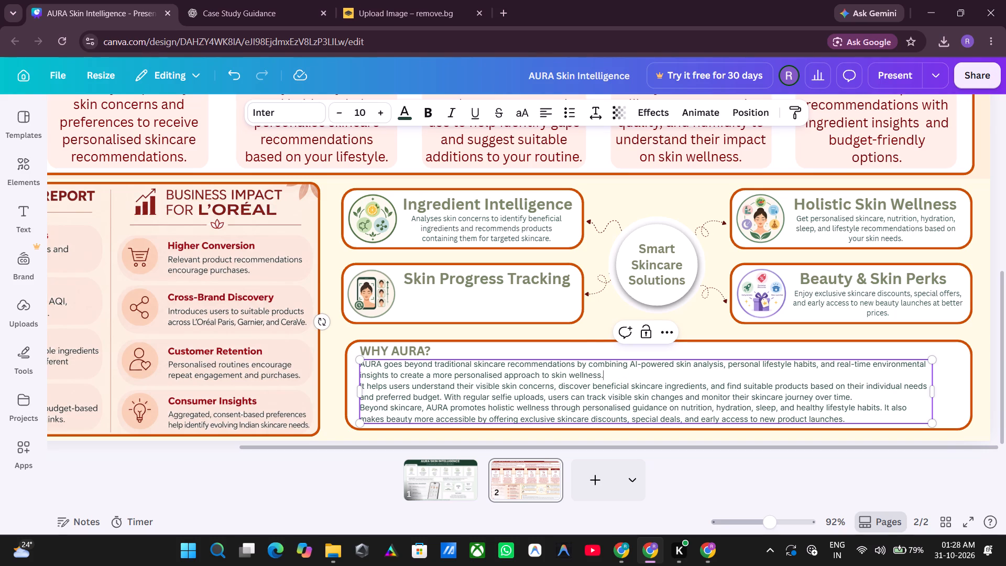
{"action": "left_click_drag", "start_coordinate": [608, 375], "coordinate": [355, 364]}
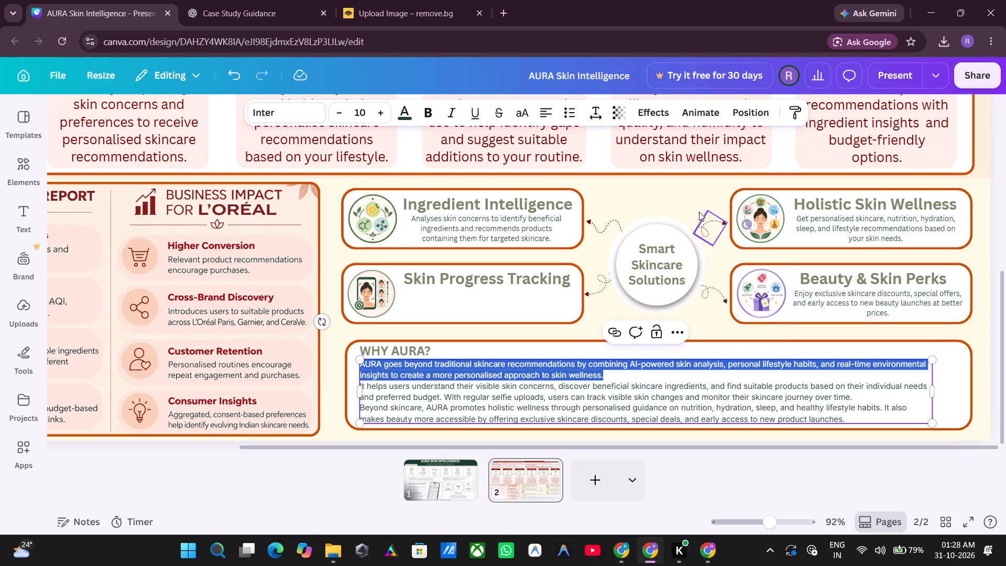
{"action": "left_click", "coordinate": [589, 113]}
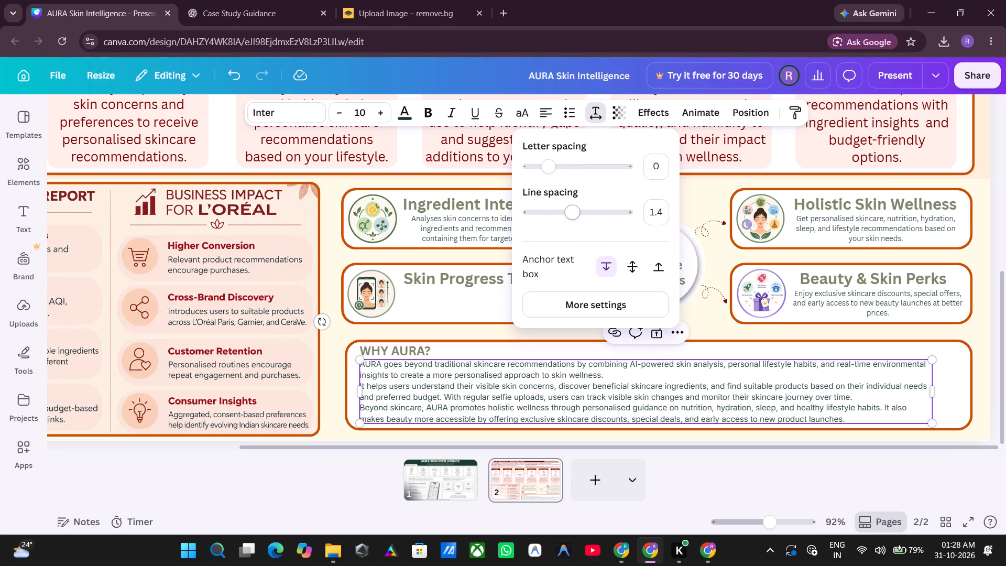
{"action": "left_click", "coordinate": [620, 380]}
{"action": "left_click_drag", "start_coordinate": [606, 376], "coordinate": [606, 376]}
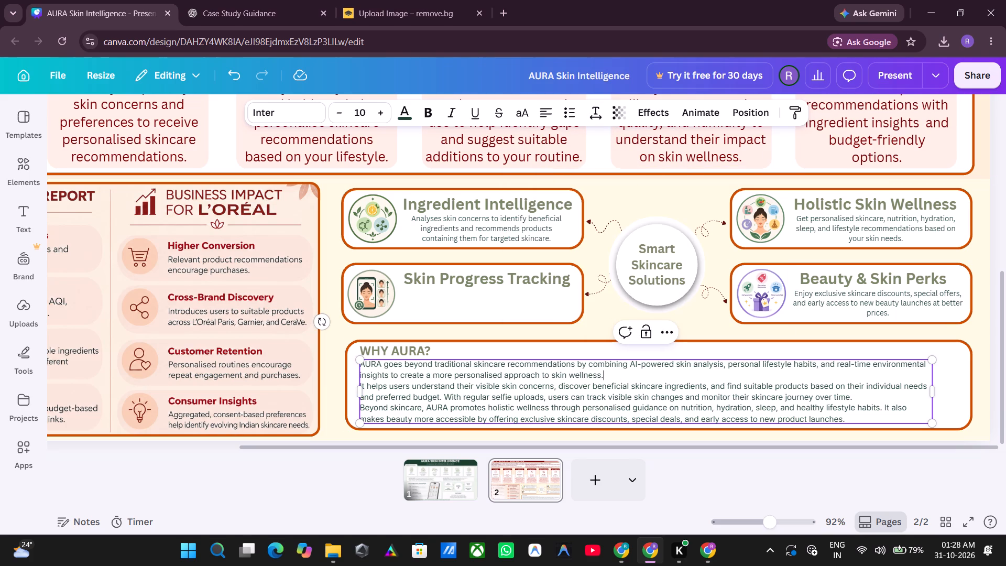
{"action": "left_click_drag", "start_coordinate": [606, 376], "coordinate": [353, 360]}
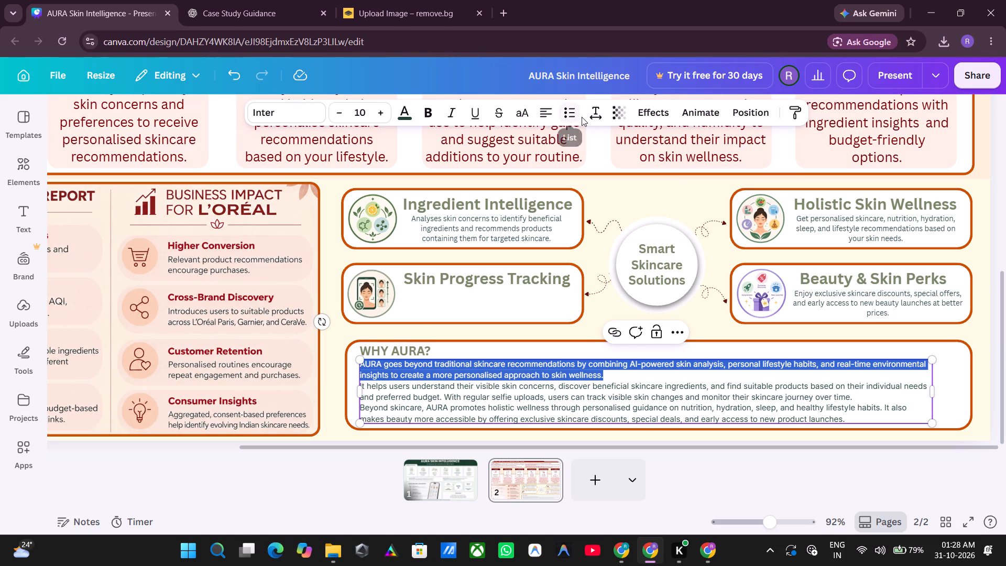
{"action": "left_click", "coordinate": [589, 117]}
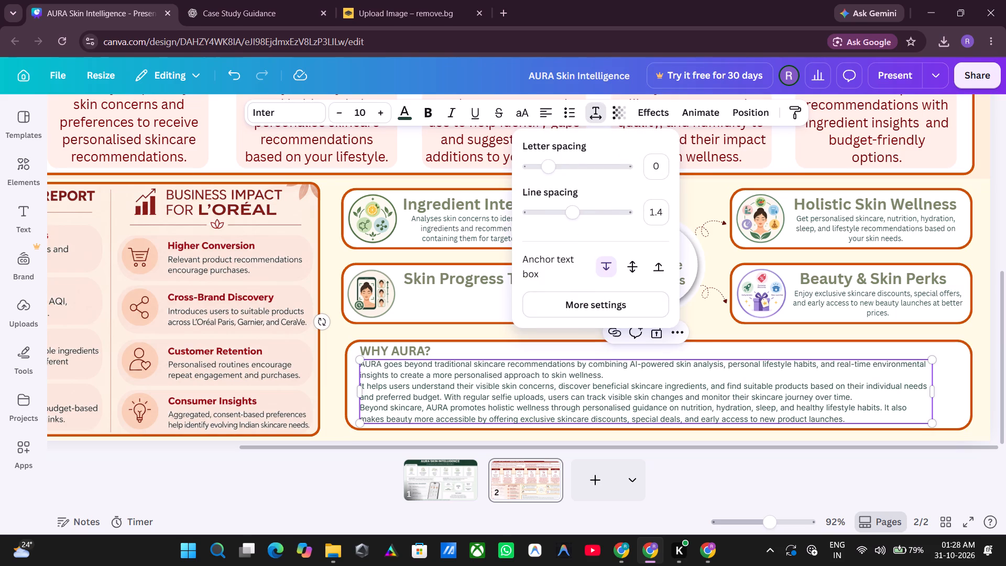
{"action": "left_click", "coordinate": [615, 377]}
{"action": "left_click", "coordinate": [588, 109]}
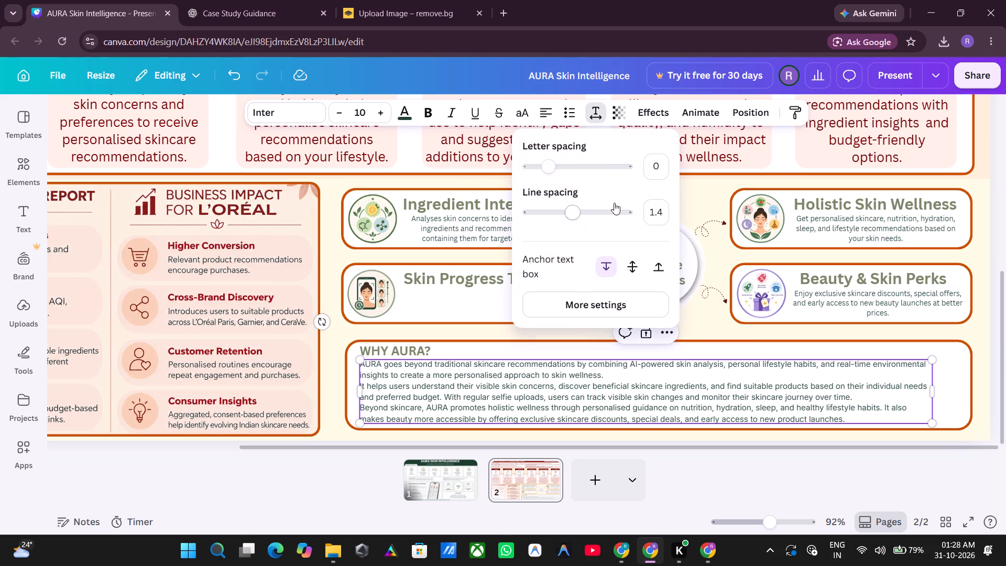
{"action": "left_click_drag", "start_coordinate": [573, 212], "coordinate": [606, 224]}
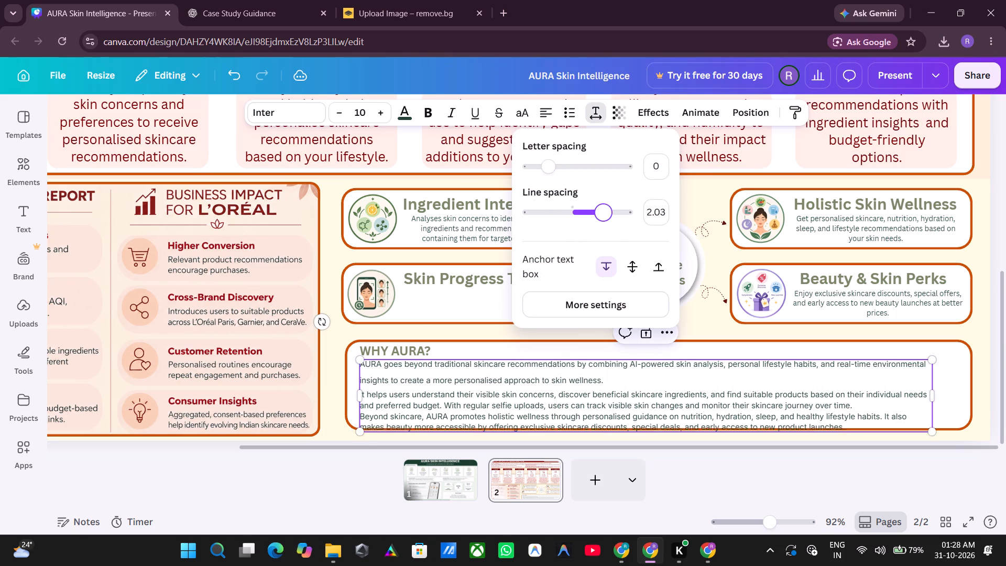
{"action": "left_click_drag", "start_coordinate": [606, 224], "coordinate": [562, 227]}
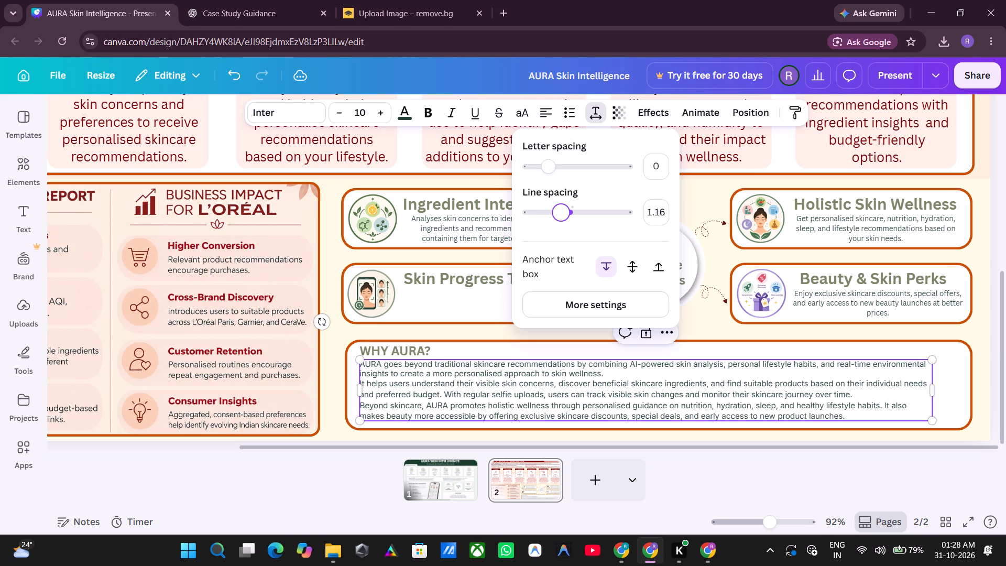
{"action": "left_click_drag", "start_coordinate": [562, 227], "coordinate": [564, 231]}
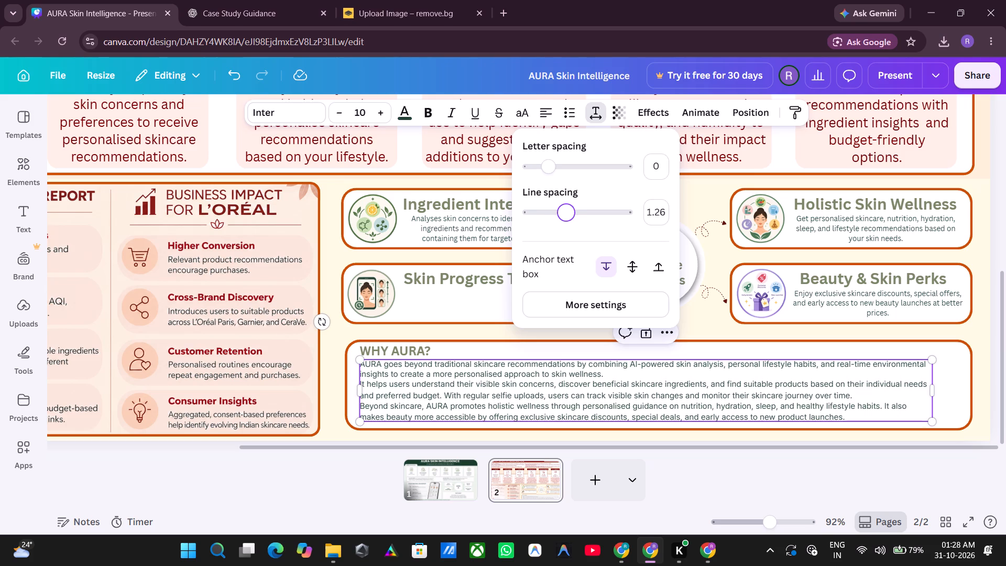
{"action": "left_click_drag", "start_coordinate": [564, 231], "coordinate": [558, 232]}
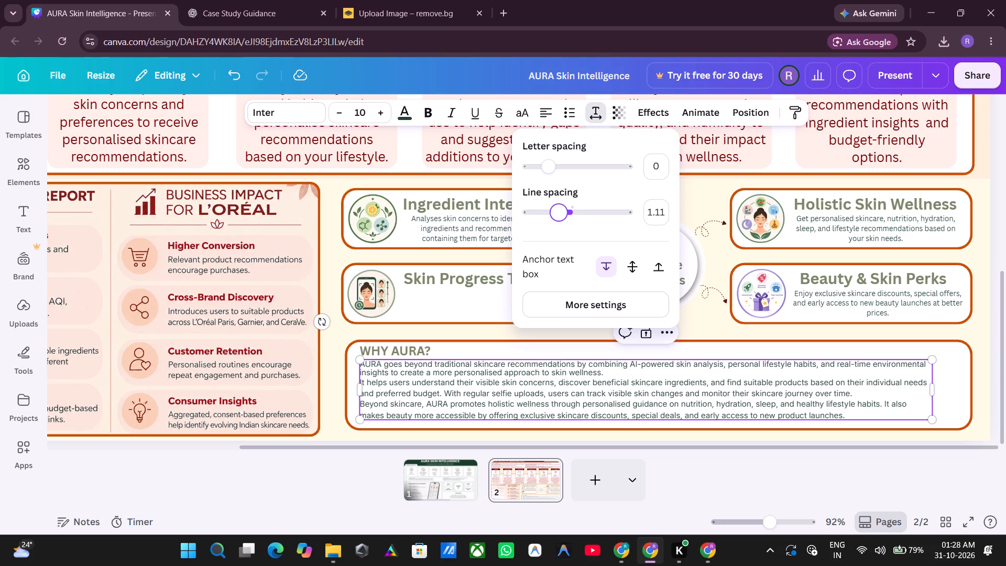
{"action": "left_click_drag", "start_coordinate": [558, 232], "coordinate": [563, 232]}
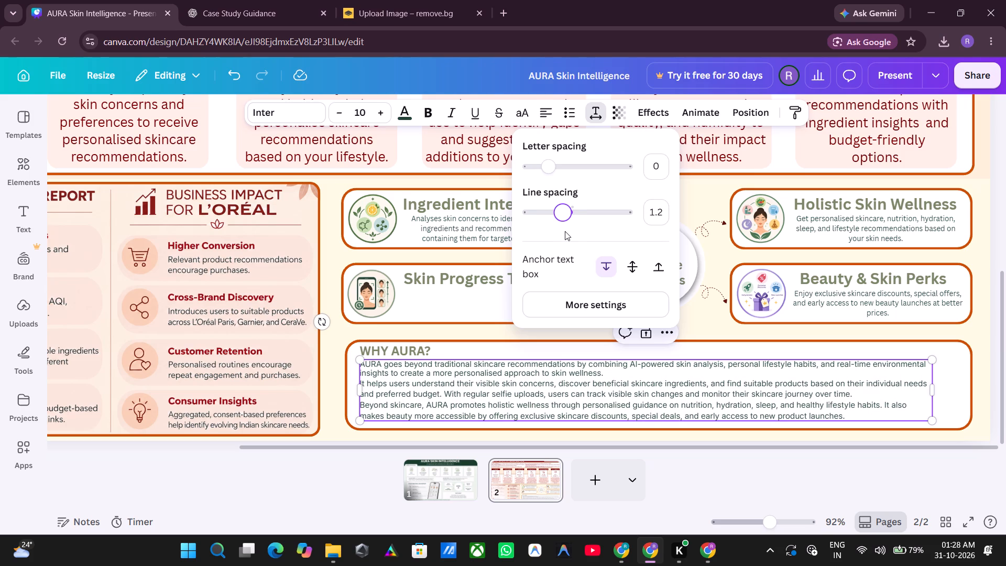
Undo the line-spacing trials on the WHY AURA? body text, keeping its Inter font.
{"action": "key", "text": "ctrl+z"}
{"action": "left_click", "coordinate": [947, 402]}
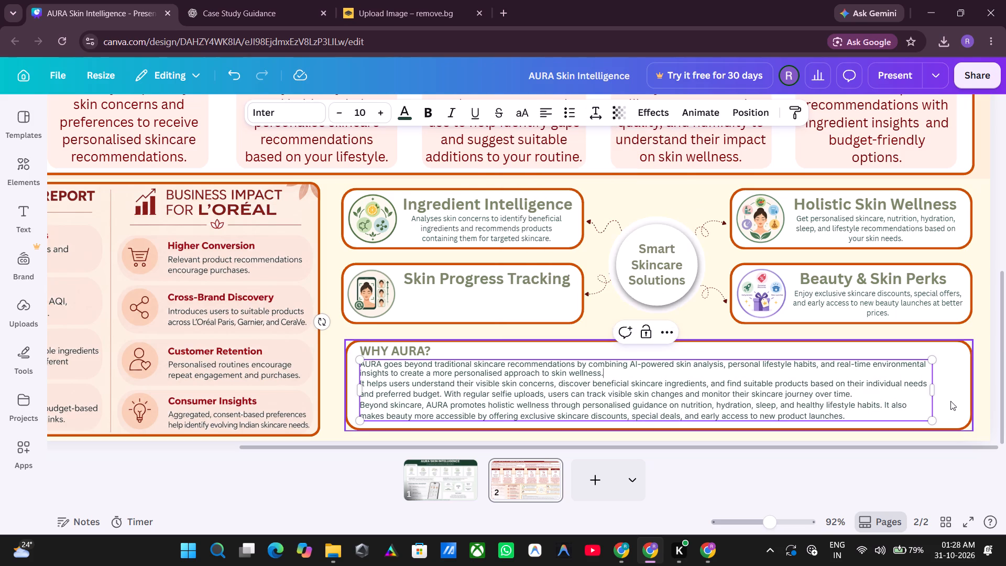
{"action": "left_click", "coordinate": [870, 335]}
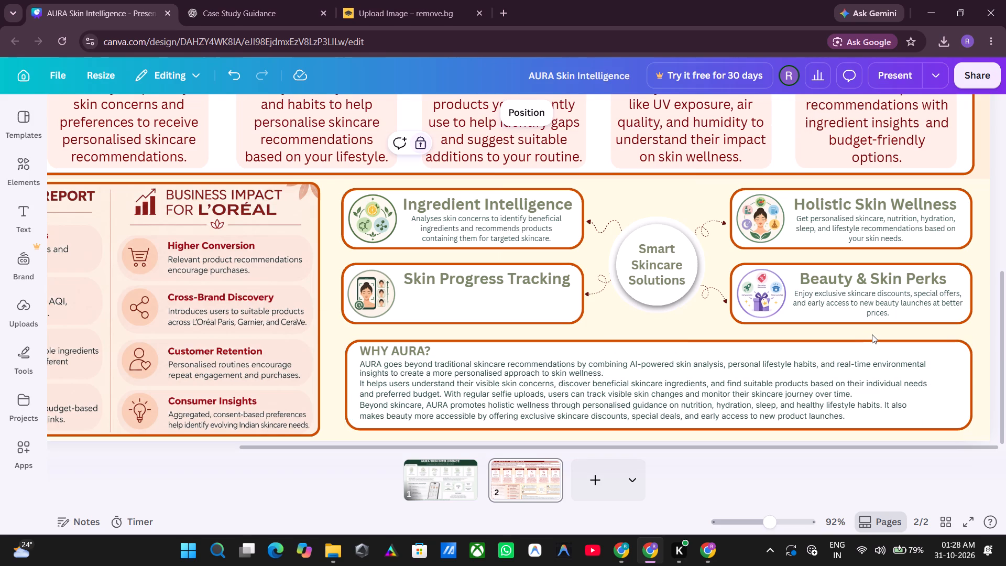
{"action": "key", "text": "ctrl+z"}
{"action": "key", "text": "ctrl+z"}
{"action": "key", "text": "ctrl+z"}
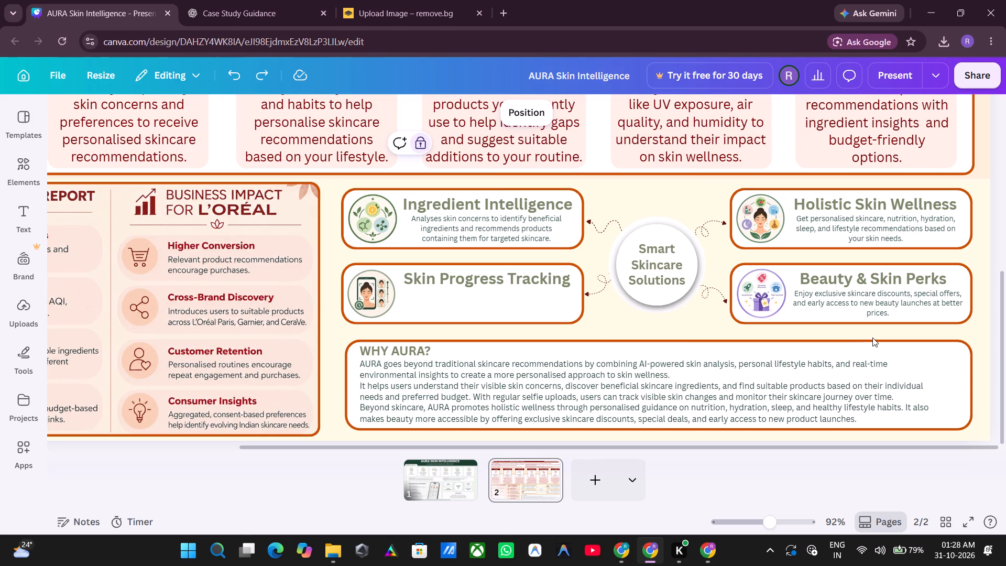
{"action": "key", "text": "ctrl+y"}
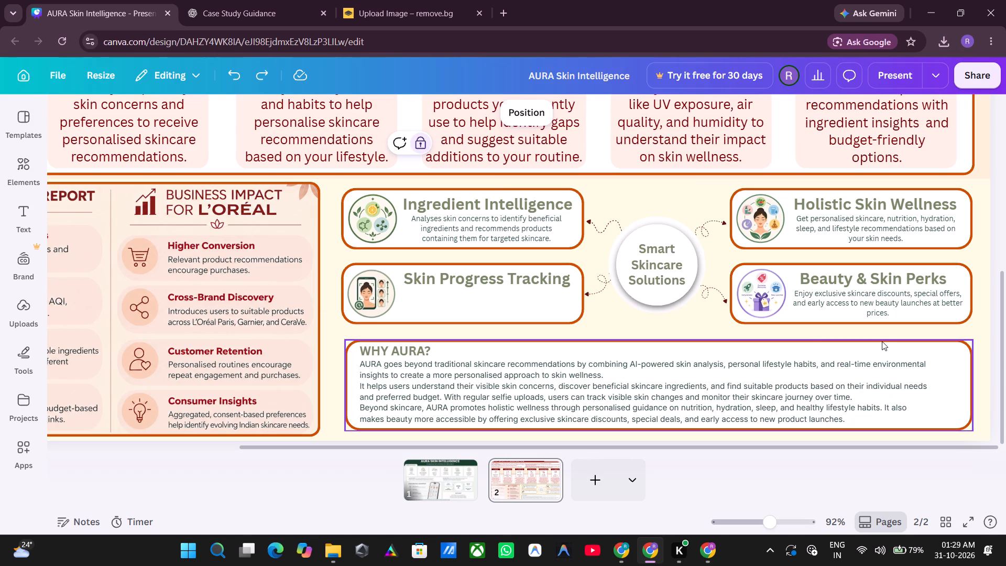
Widen the WHY AURA? body text box to the right until it nearly reaches the frame's edge.
{"action": "left_click", "coordinate": [886, 375]}
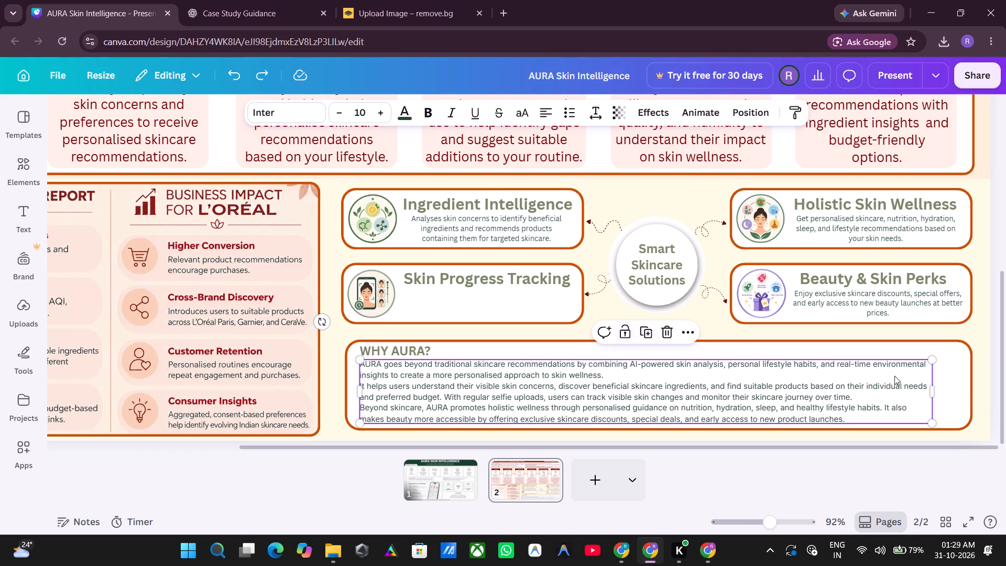
{"action": "left_click_drag", "start_coordinate": [936, 393], "coordinate": [937, 395]}
{"action": "left_click_drag", "start_coordinate": [937, 395], "coordinate": [972, 395]}
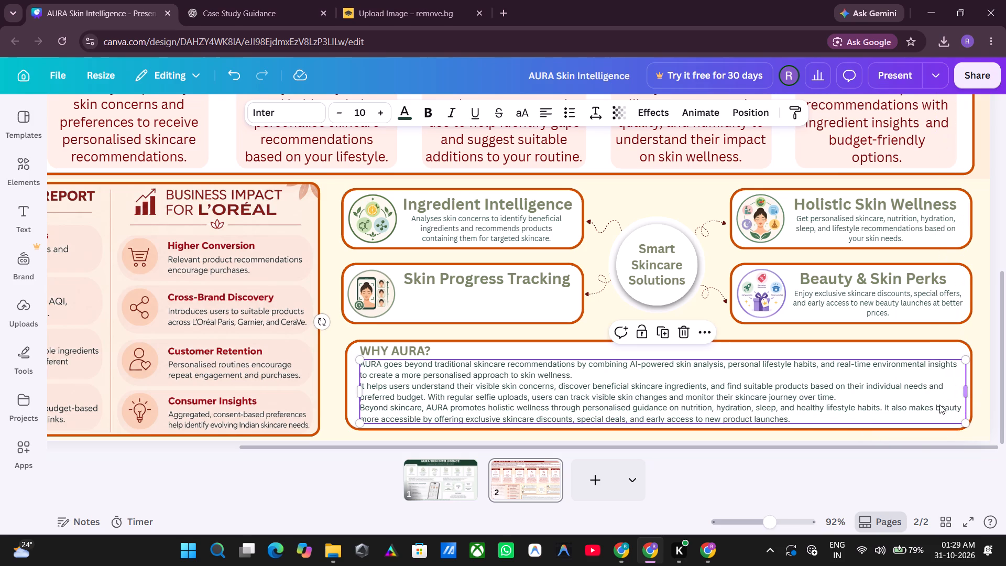
{"action": "left_click", "coordinate": [905, 476]}
{"action": "left_click", "coordinate": [850, 332]}
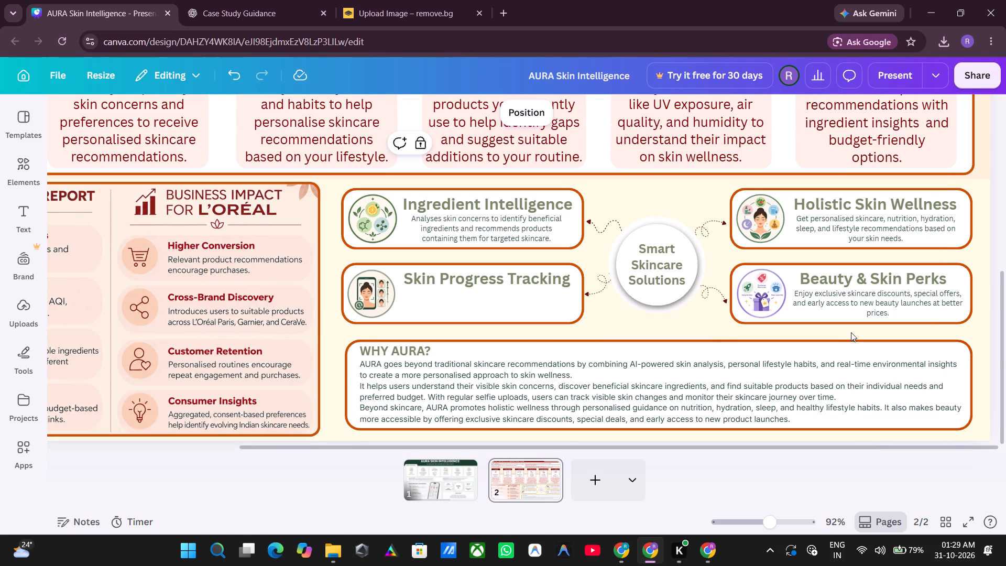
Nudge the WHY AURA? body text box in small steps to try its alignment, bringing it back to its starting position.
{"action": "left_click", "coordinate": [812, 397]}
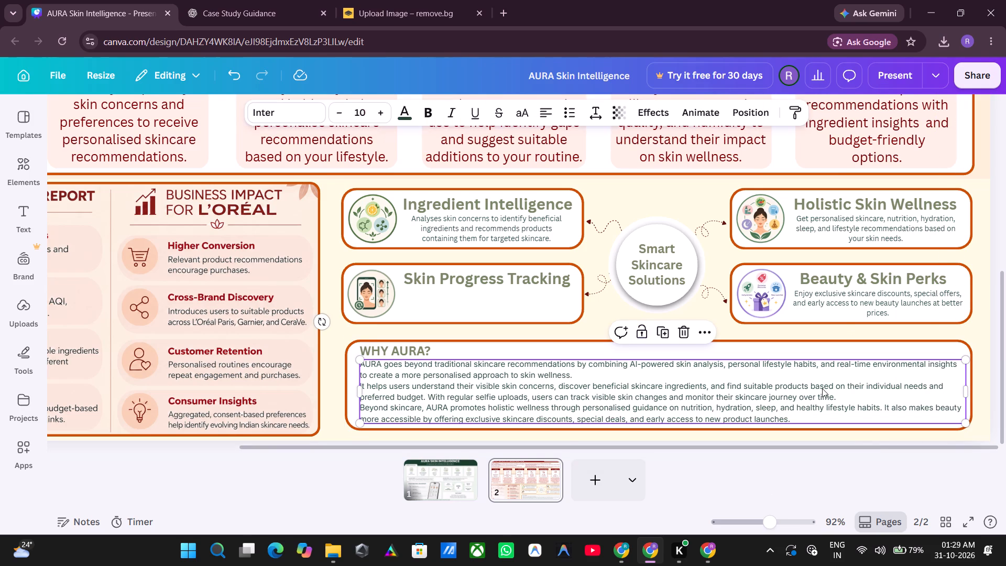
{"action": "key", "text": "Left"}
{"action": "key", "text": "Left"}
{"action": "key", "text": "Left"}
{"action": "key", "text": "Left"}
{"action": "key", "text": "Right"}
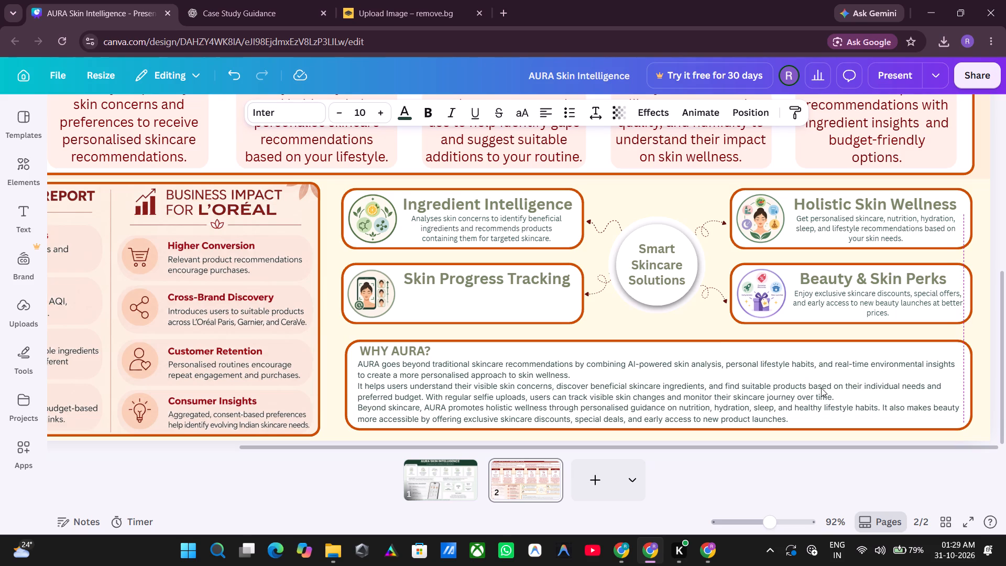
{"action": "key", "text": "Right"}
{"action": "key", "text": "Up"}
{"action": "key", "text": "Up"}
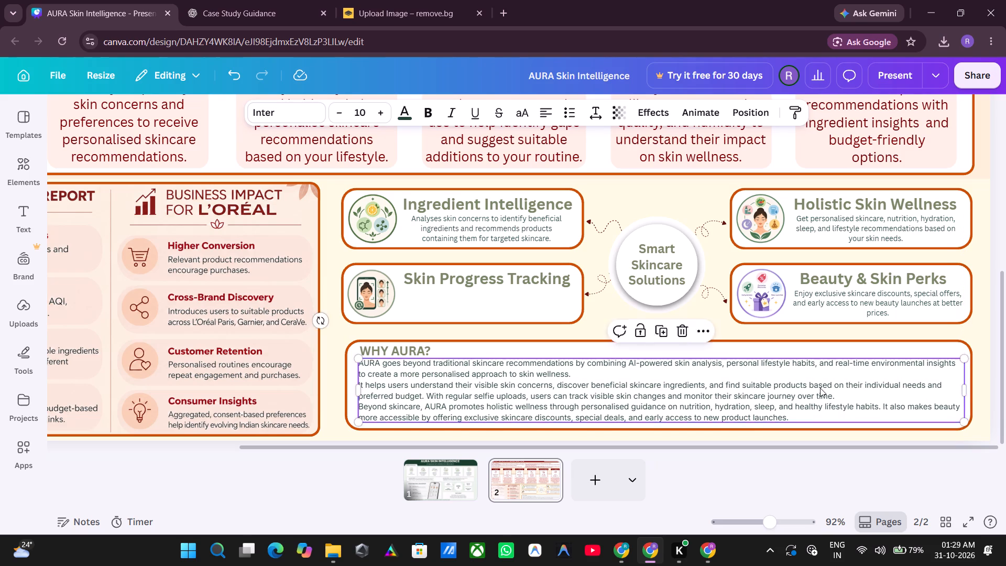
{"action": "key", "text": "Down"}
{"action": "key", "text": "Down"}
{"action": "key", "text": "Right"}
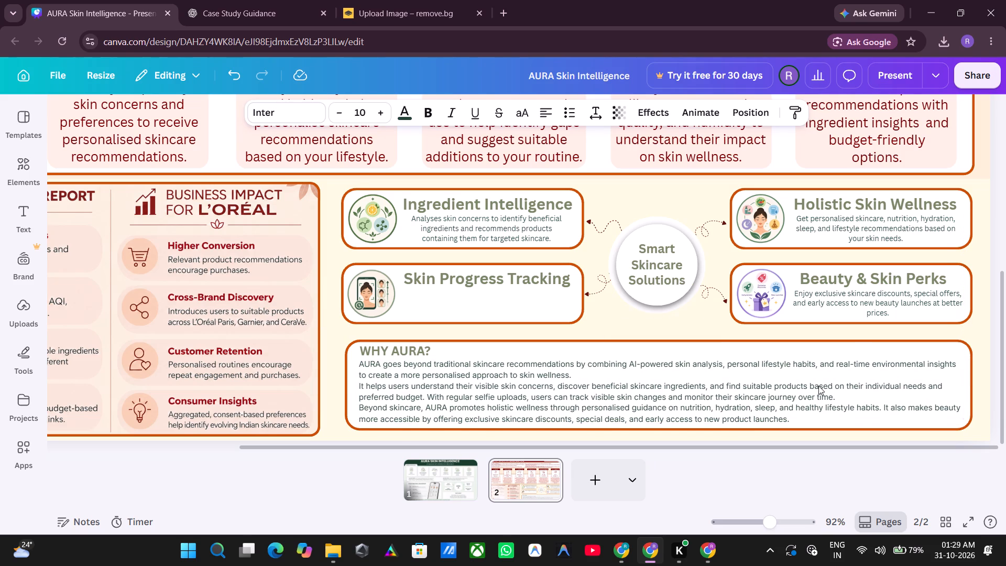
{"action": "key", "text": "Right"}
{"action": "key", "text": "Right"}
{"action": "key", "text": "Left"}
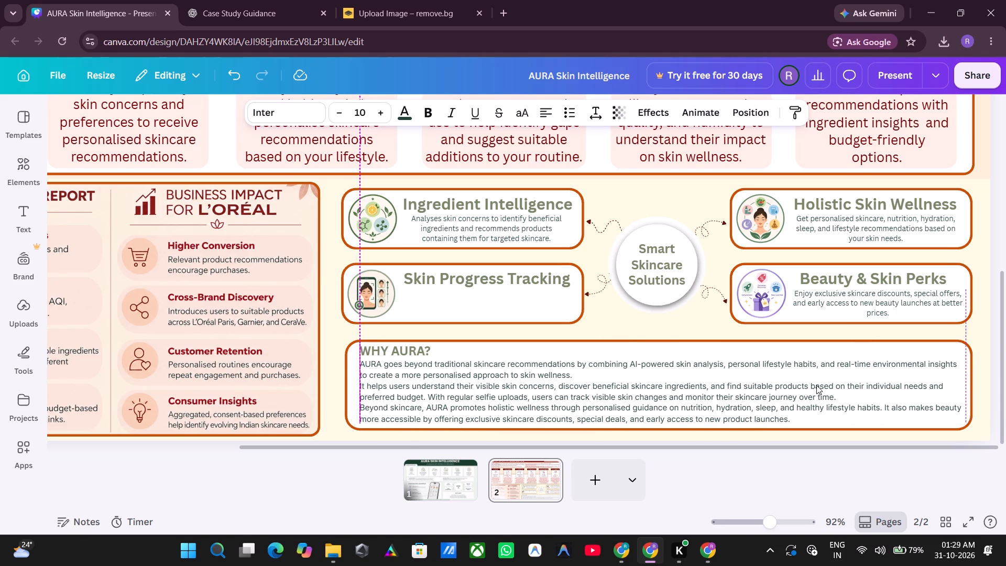
Nudge the WHY AURA? heading slightly to the right to line it up with the body text below.
{"action": "left_click", "coordinate": [424, 347]}
{"action": "key", "text": "Right"}
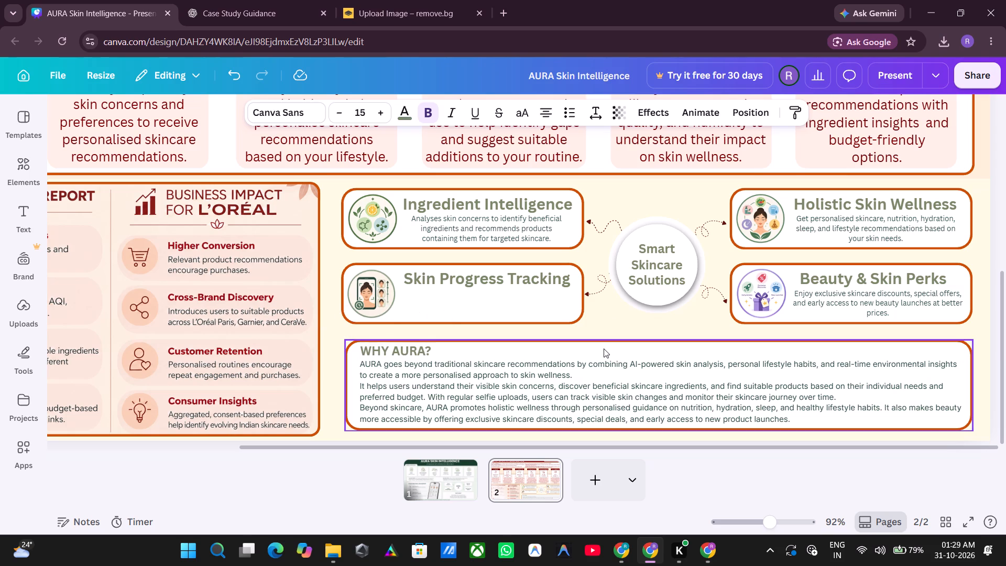
{"action": "key", "text": "Right"}
{"action": "key", "text": "Right"}
{"action": "key", "text": "Right"}
{"action": "key", "text": "Right"}
{"action": "key", "text": "Right"}
{"action": "key", "text": "Right"}
{"action": "key", "text": "Left"}
{"action": "key", "text": "Left"}
{"action": "key", "text": "Left"}
{"action": "key", "text": "Left"}
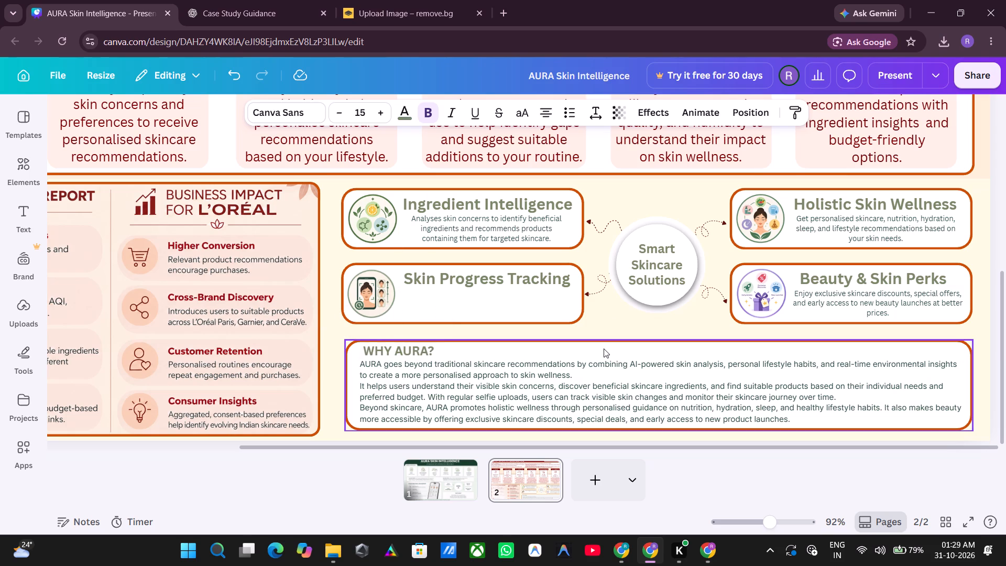
{"action": "key", "text": "Left"}
{"action": "key", "text": "Right"}
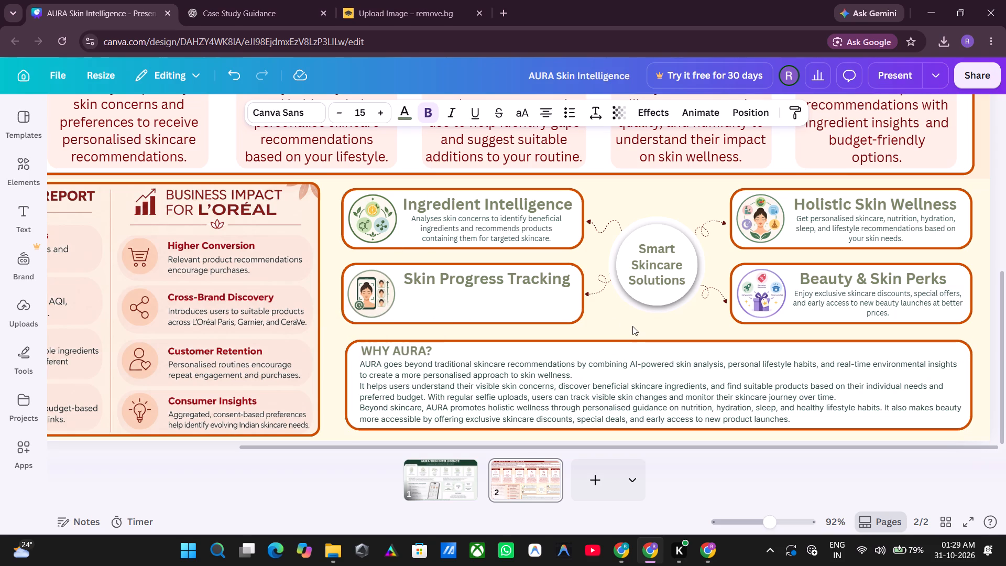
{"action": "key", "text": "Left"}
{"action": "left_click", "coordinate": [618, 319]}
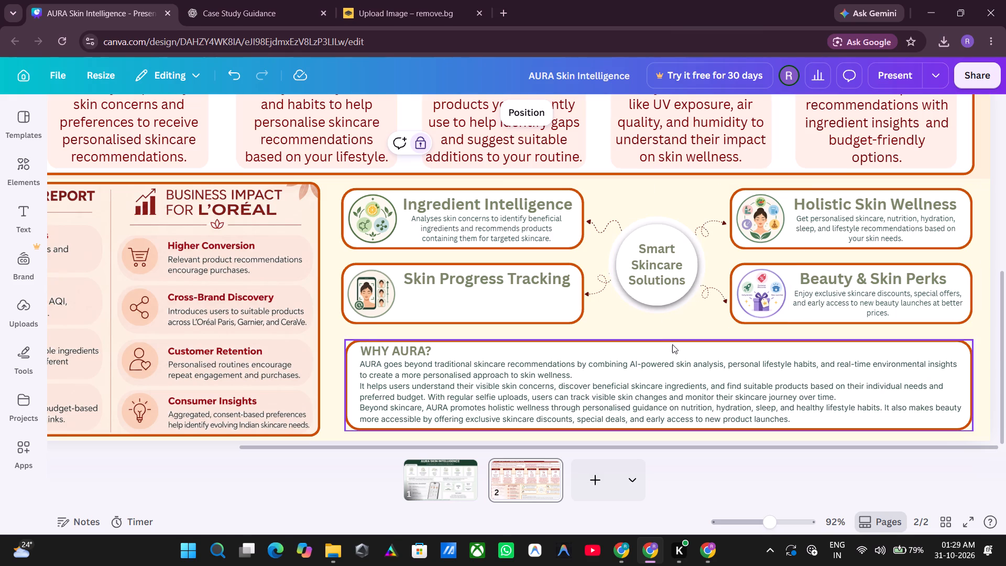
Duplicate the WHY AURA? body text and place the copy above the frame, over the lower solution cards.
{"action": "left_click", "coordinate": [702, 398]}
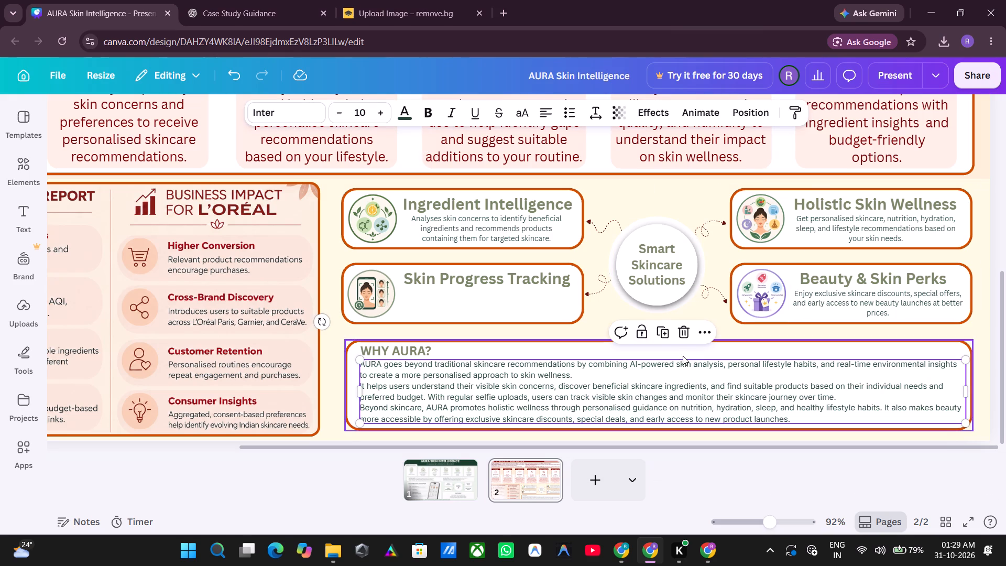
{"action": "left_click", "coordinate": [665, 341]}
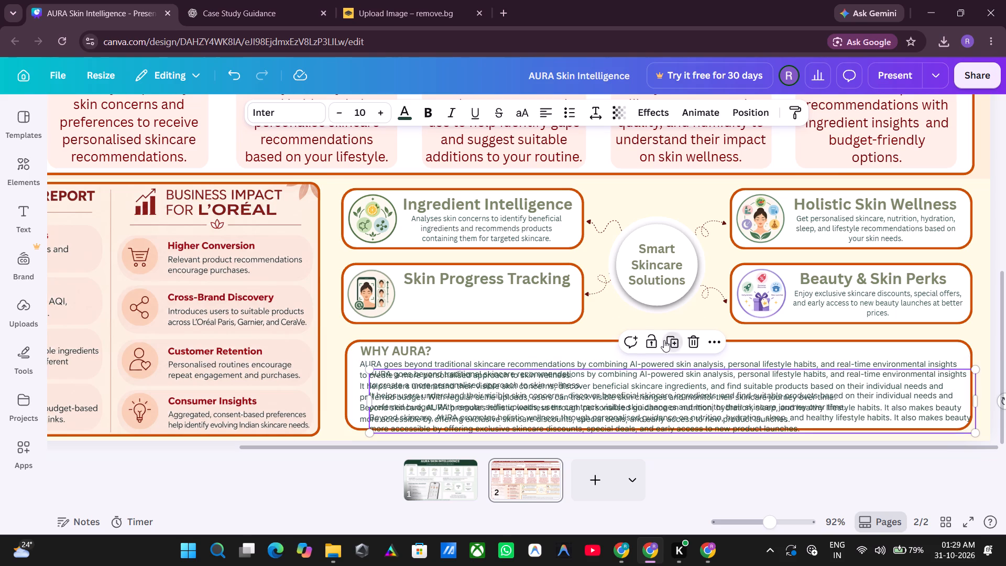
{"action": "left_click_drag", "start_coordinate": [709, 395], "coordinate": [732, 273]}
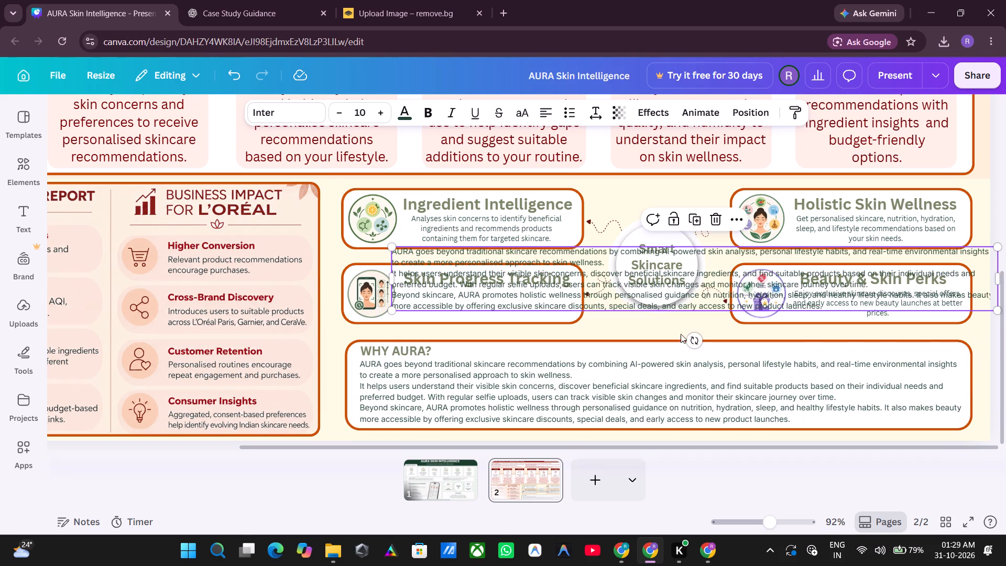
Delete the second and third paragraphs from the original WHY AURA? body text, keeping only the "AURA goes beyond" paragraph.
{"action": "left_click", "coordinate": [791, 417]}
{"action": "left_click", "coordinate": [793, 418]}
{"action": "left_click_drag", "start_coordinate": [793, 419], "coordinate": [407, 388]}
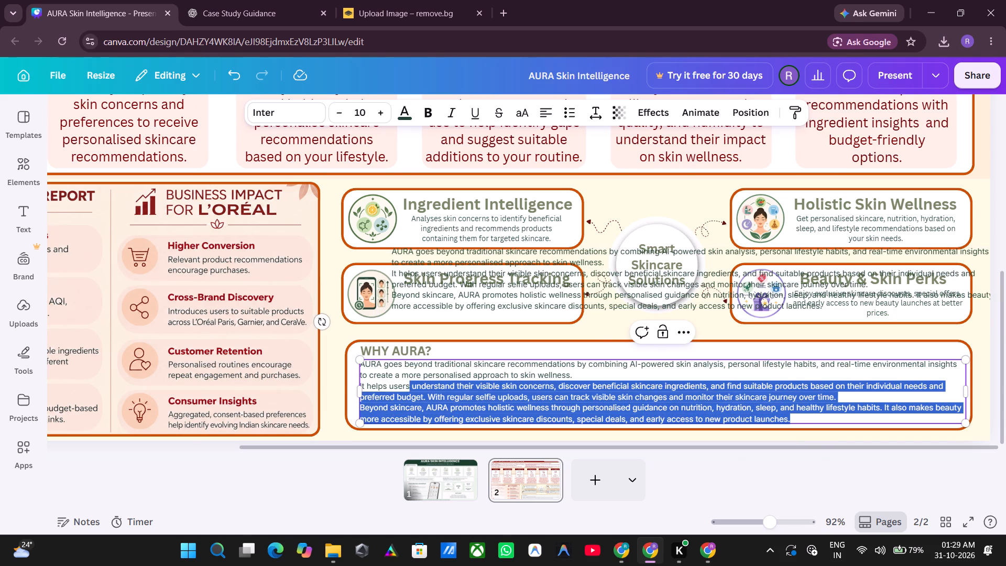
{"action": "left_click_drag", "start_coordinate": [407, 388], "coordinate": [358, 385]}
{"action": "key", "text": "BackSpace"}
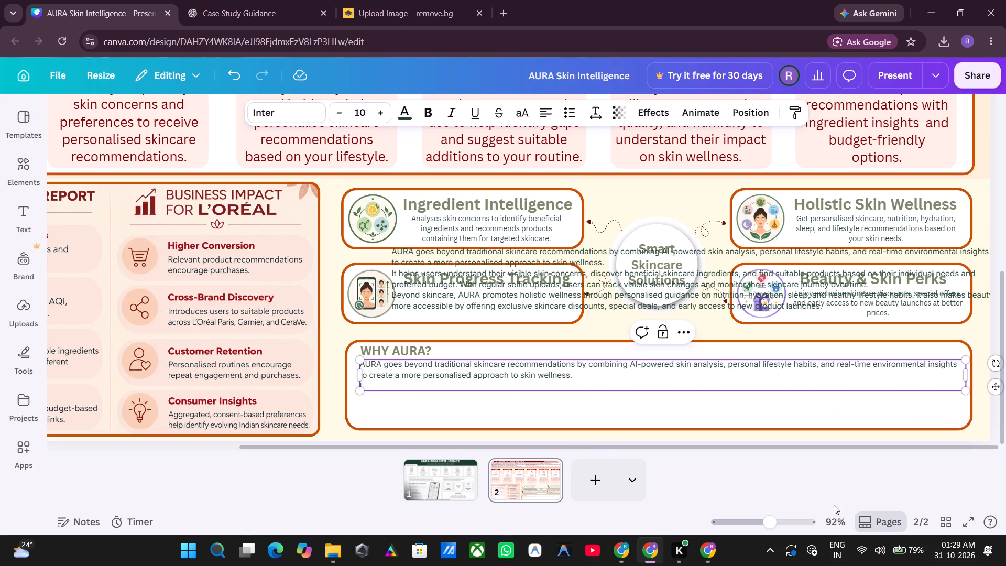
{"action": "key", "text": "BackSpace"}
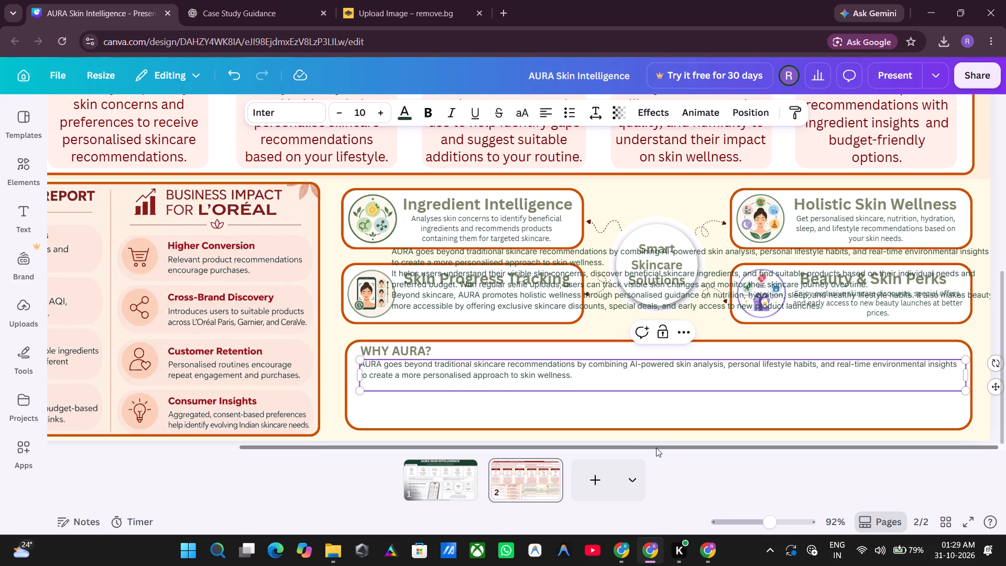
{"action": "key", "text": "BackSpace"}
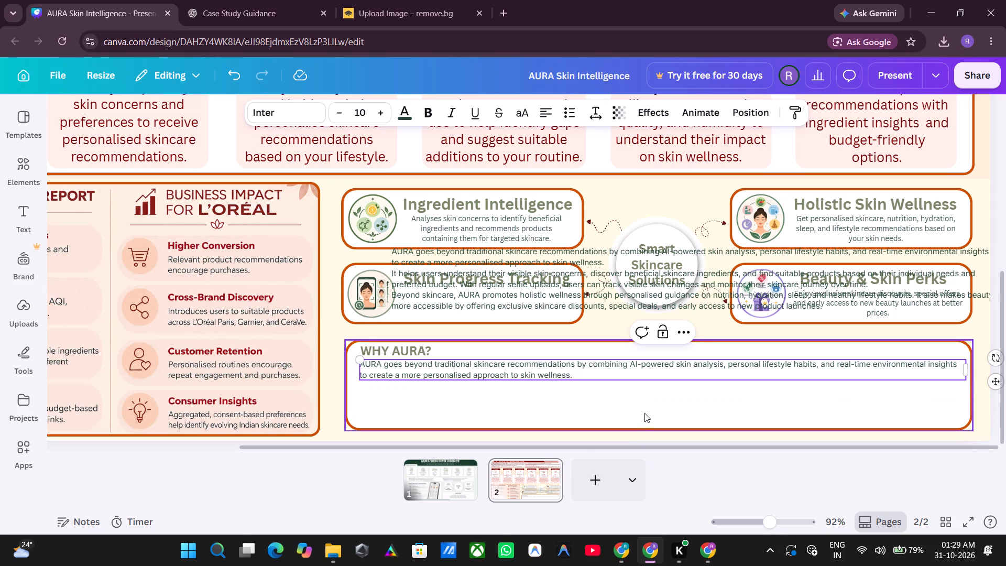
{"action": "left_click", "coordinate": [662, 405]}
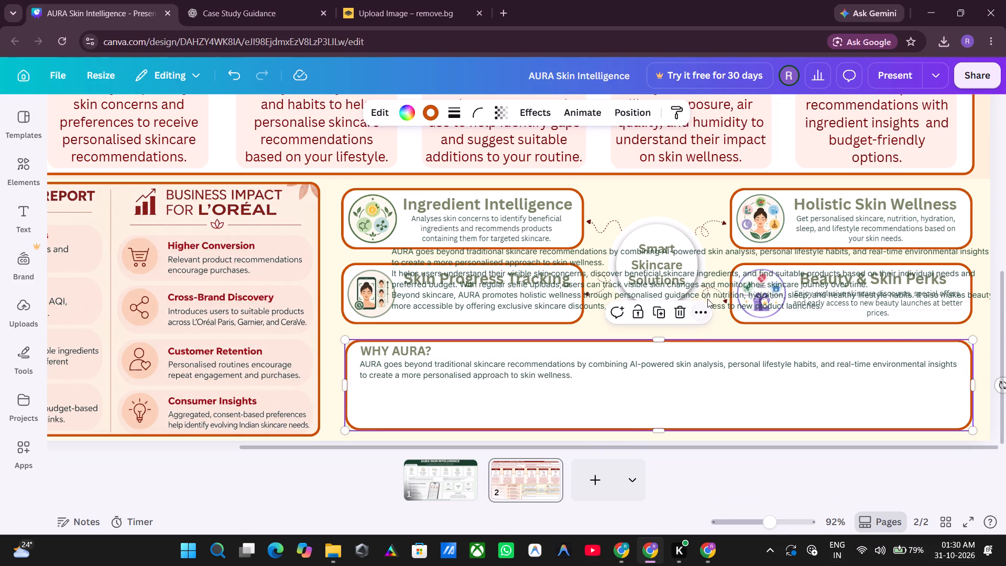
Bring the full-text copy back into the WHY AURA? frame, leaving another duplicate of it over the lower solution cards.
{"action": "left_click_drag", "start_coordinate": [710, 291], "coordinate": [677, 397]}
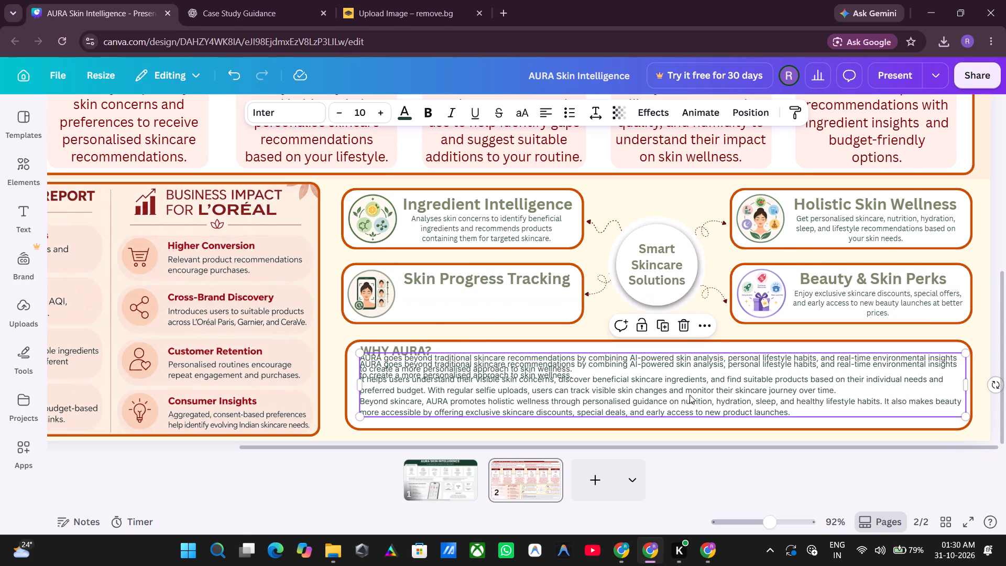
{"action": "left_click", "coordinate": [665, 329]}
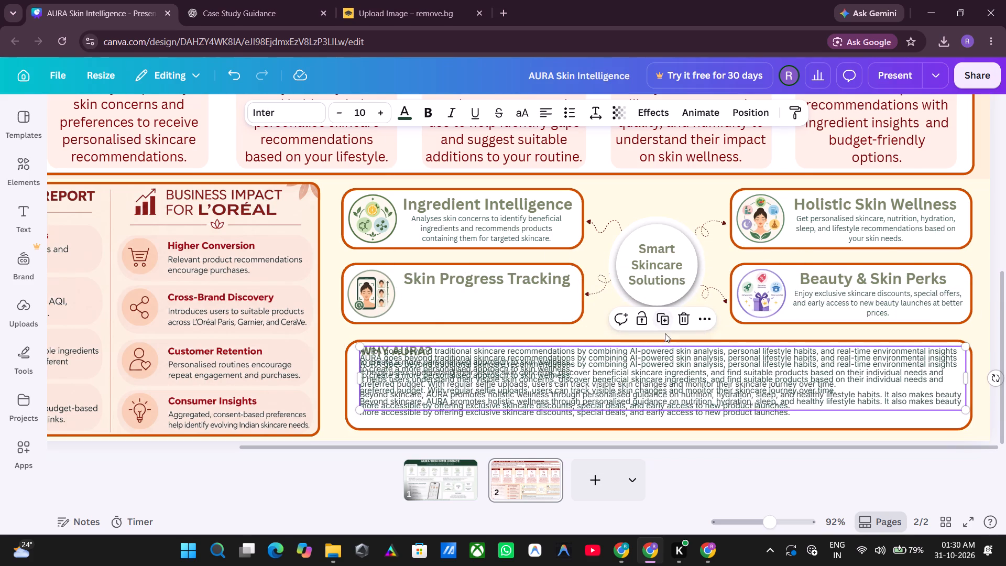
{"action": "left_click_drag", "start_coordinate": [700, 393], "coordinate": [702, 313]}
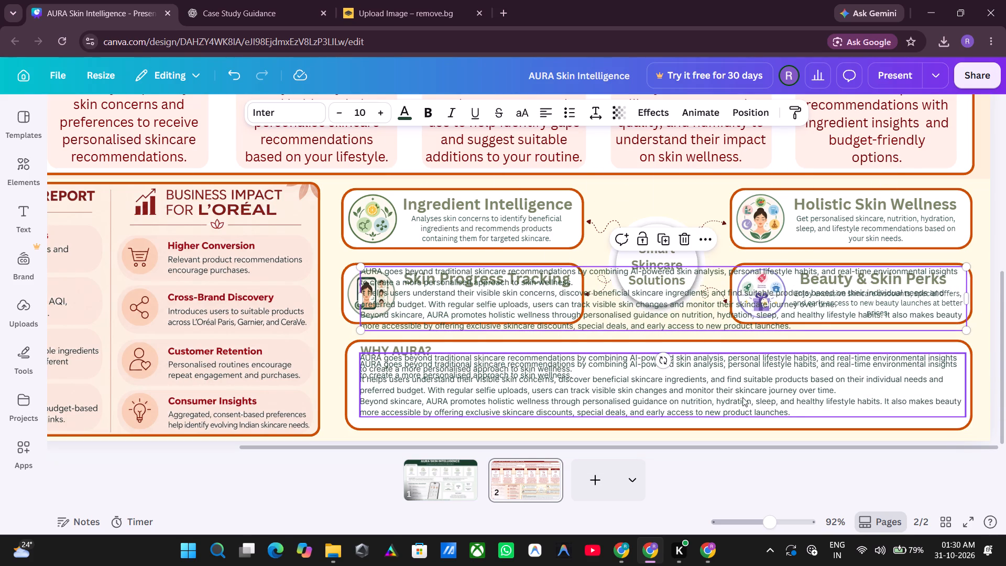
{"action": "left_click_drag", "start_coordinate": [743, 393], "coordinate": [768, 403]}
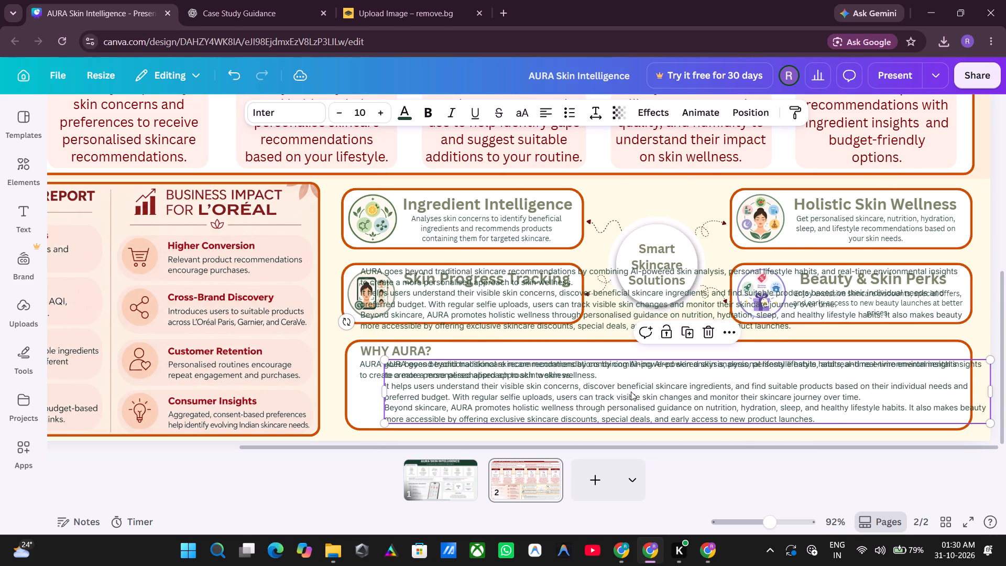
{"action": "left_click_drag", "start_coordinate": [604, 378], "coordinate": [588, 381]}
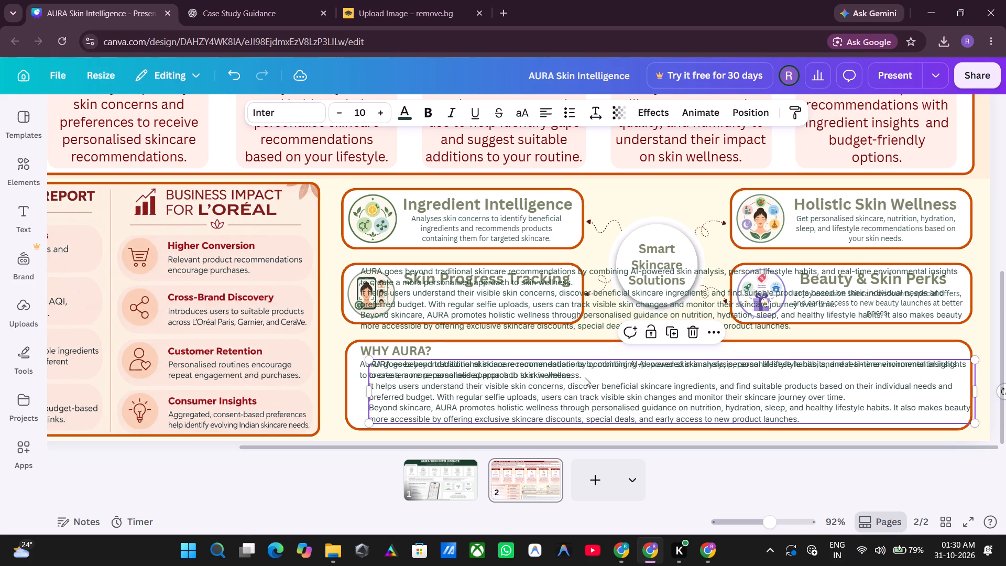
Delete the first and last paragraphs from the copy in the frame, keeping only the "It helps users understand" paragraph.
{"action": "double_click", "coordinate": [585, 377]}
{"action": "left_click", "coordinate": [587, 375]}
{"action": "left_click_drag", "start_coordinate": [587, 375], "coordinate": [374, 379]}
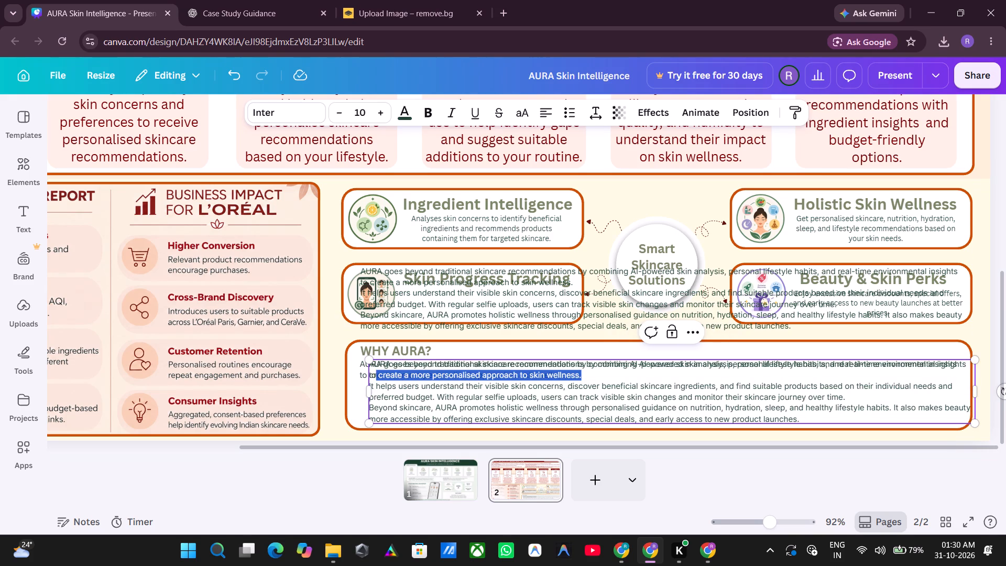
{"action": "left_click_drag", "start_coordinate": [374, 379], "coordinate": [367, 366]}
{"action": "key", "text": "BackSpace"}
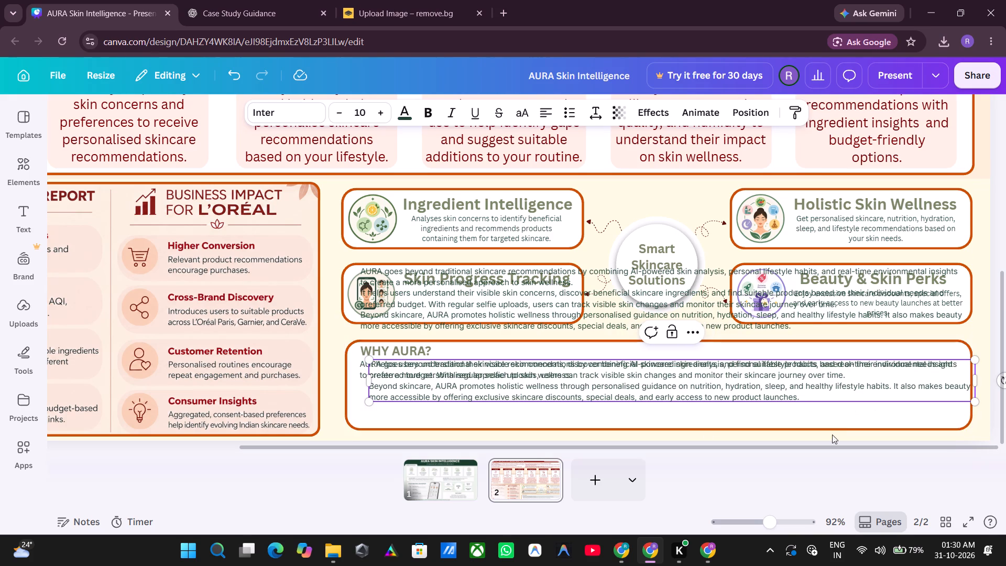
{"action": "left_click", "coordinate": [807, 398]}
{"action": "left_click_drag", "start_coordinate": [807, 398], "coordinate": [806, 398]}
{"action": "left_click_drag", "start_coordinate": [806, 398], "coordinate": [386, 385]}
{"action": "key", "text": "BackSpace"}
{"action": "key", "text": "BackSpace"}
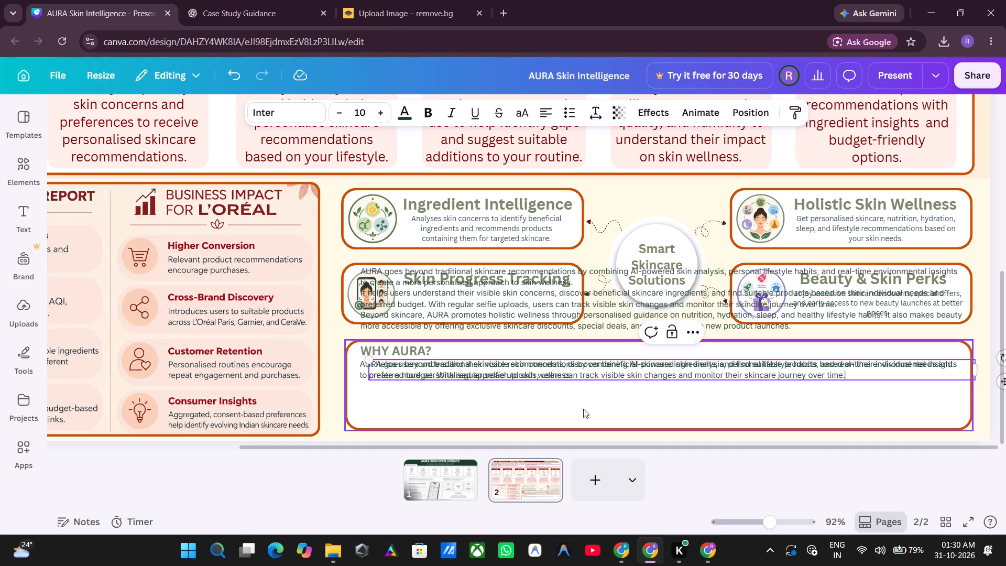
{"action": "left_click", "coordinate": [743, 404]}
Place the "It helps users understand" paragraph below the first one with a small gap, aligning their left edges.
{"action": "left_click_drag", "start_coordinate": [780, 373], "coordinate": [765, 409]}
{"action": "key", "text": "ctrl+z"}
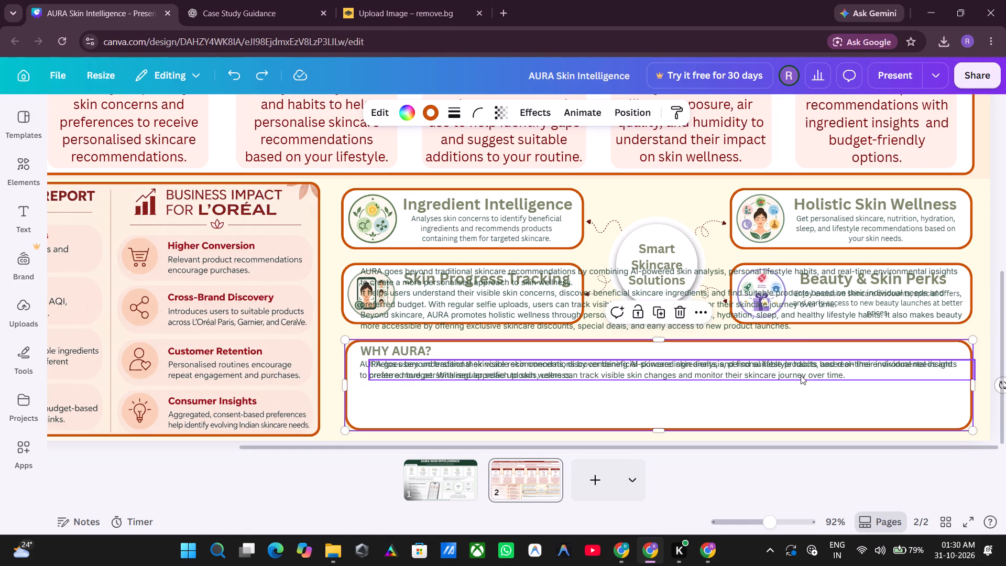
{"action": "left_click", "coordinate": [801, 375]}
{"action": "left_click_drag", "start_coordinate": [801, 373], "coordinate": [781, 390]}
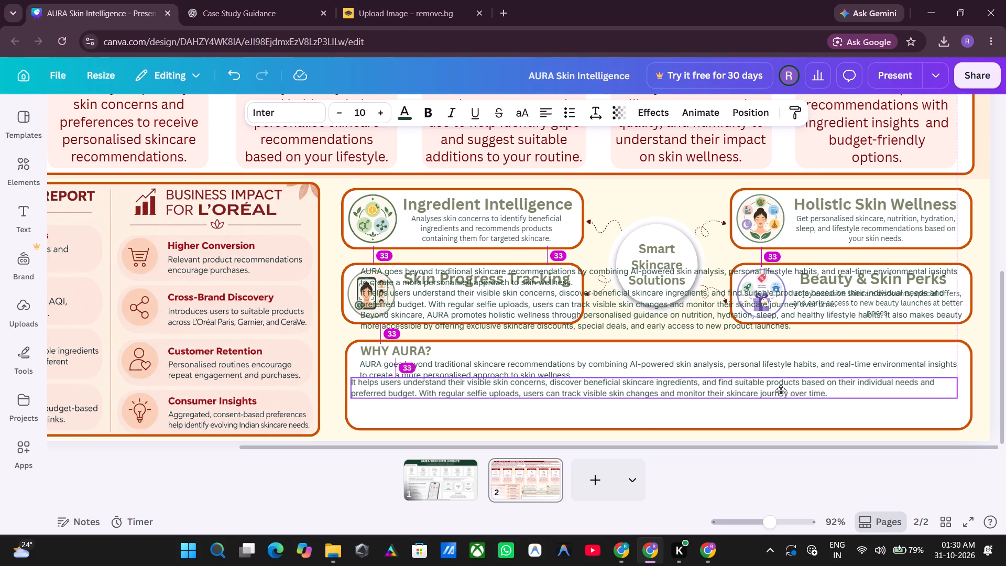
{"action": "left_click_drag", "start_coordinate": [781, 390], "coordinate": [791, 398]}
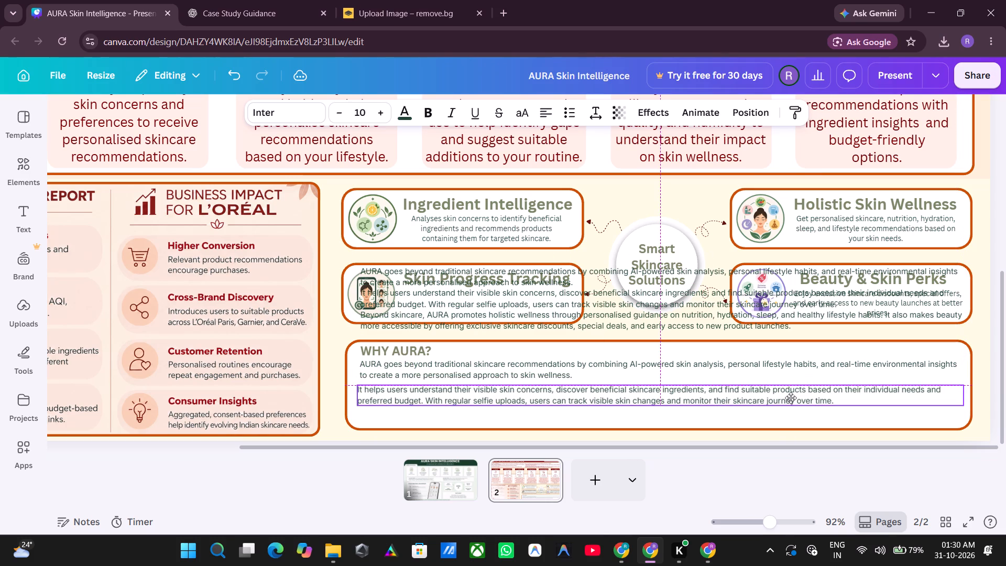
{"action": "left_click_drag", "start_coordinate": [791, 398], "coordinate": [792, 397]}
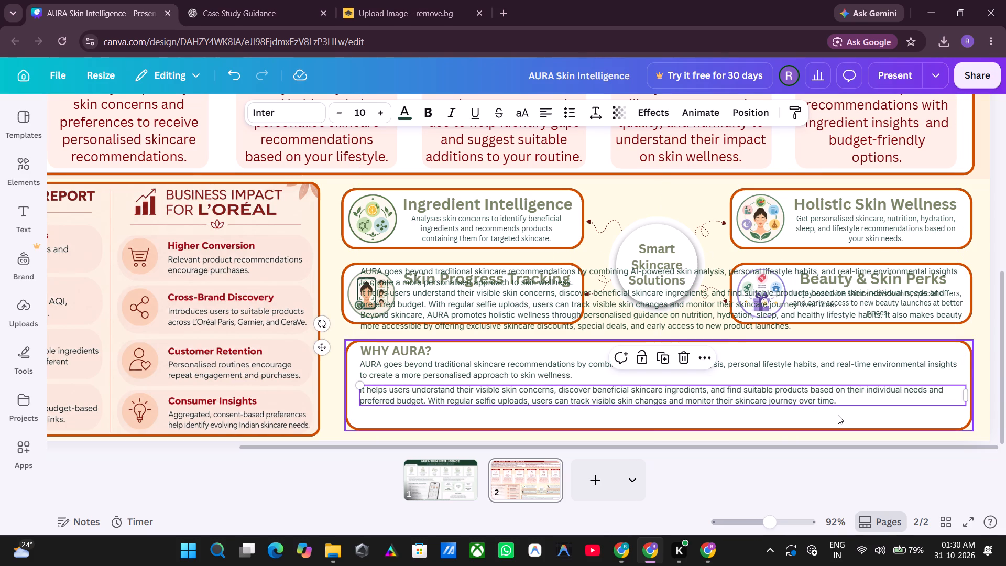
{"action": "left_click", "coordinate": [838, 415]}
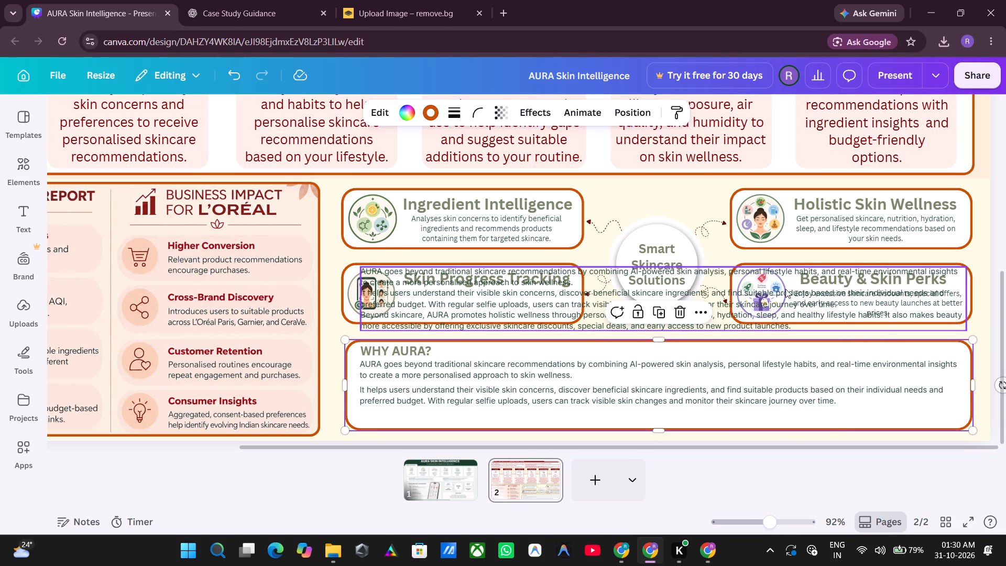
Move the remaining full-text copy down over the frame and delete its first two paragraphs, keeping only the "Beyond skincare" paragraph.
{"action": "left_click", "coordinate": [777, 289]}
{"action": "left_click_drag", "start_coordinate": [724, 305], "coordinate": [748, 388]}
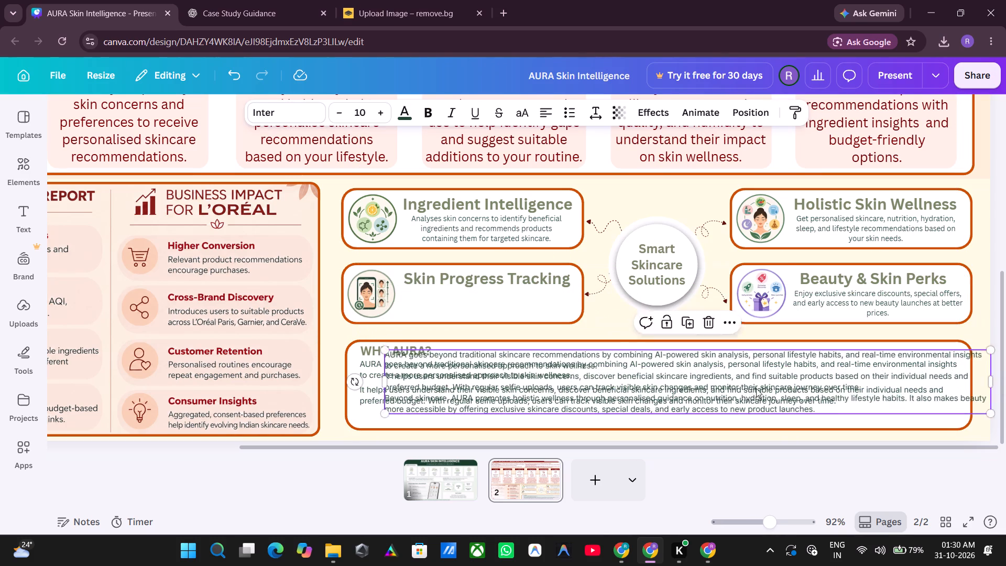
{"action": "left_click_drag", "start_coordinate": [916, 397], "coordinate": [928, 387]}
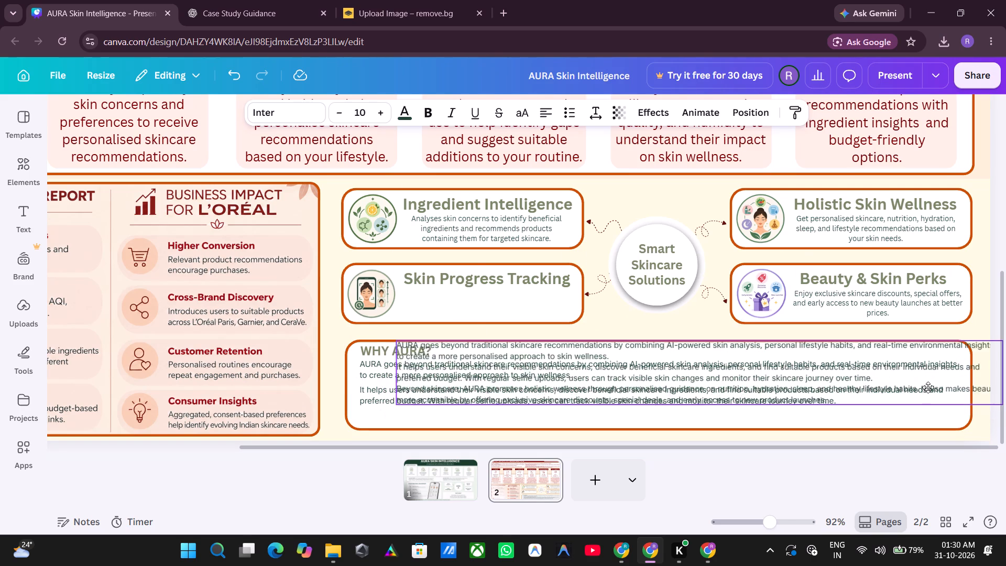
{"action": "left_click_drag", "start_coordinate": [928, 387], "coordinate": [924, 387]}
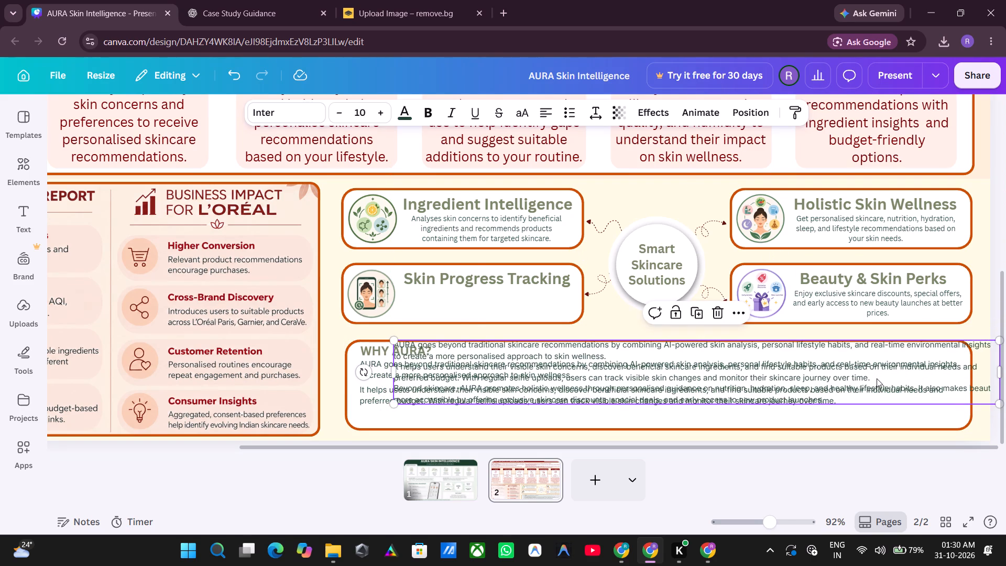
{"action": "double_click", "coordinate": [877, 378]}
{"action": "left_click", "coordinate": [877, 379]}
{"action": "left_click_drag", "start_coordinate": [877, 379], "coordinate": [575, 365]}
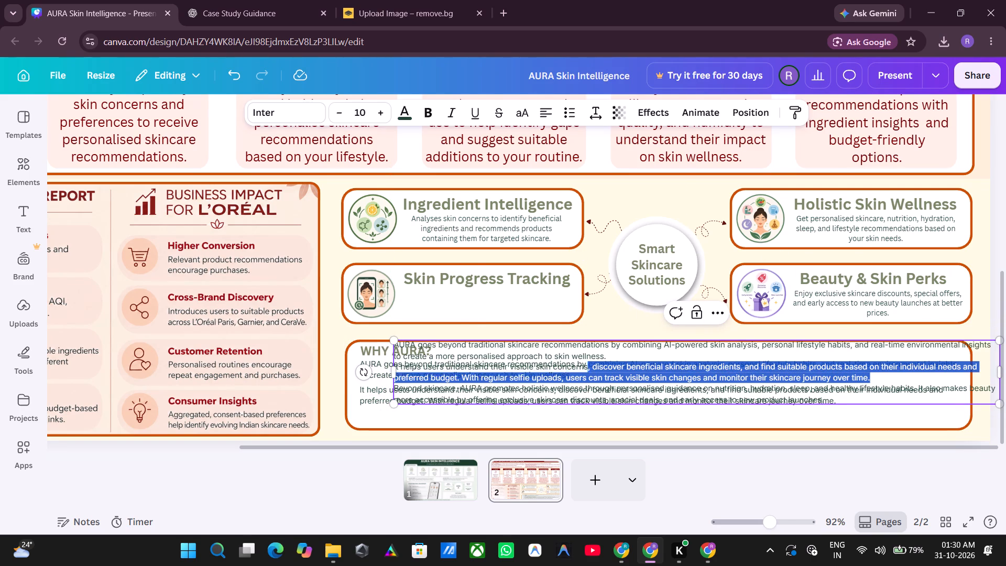
{"action": "left_click_drag", "start_coordinate": [575, 365], "coordinate": [390, 336]}
{"action": "key", "text": "BackSpace"}
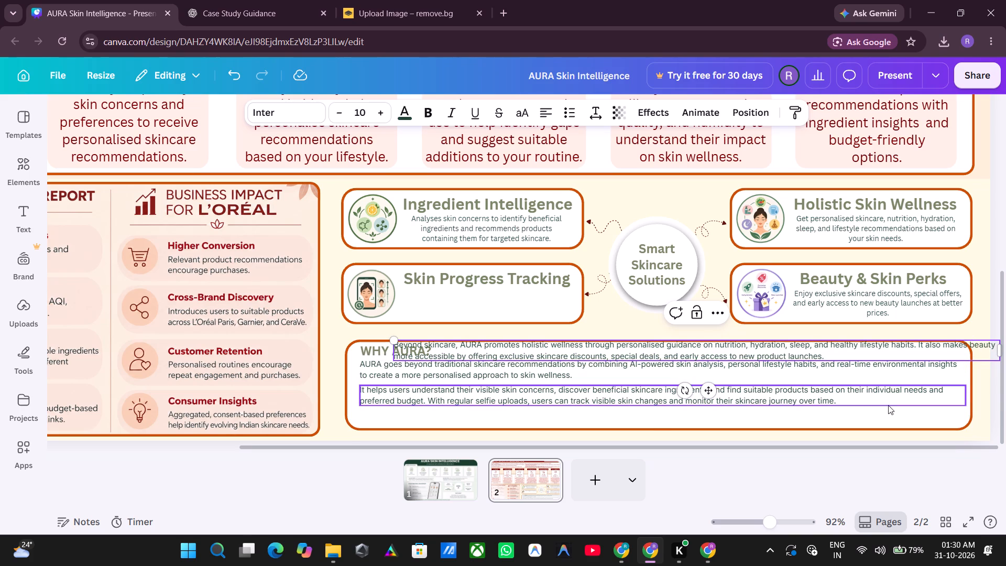
{"action": "left_click", "coordinate": [896, 418]}
Place the "Beyond skincare" paragraph below the second one at the frame's bottom, aligning it with the left edge of the paragraphs above.
{"action": "left_click_drag", "start_coordinate": [837, 349], "coordinate": [808, 413]}
{"action": "key", "text": "ctrl+z"}
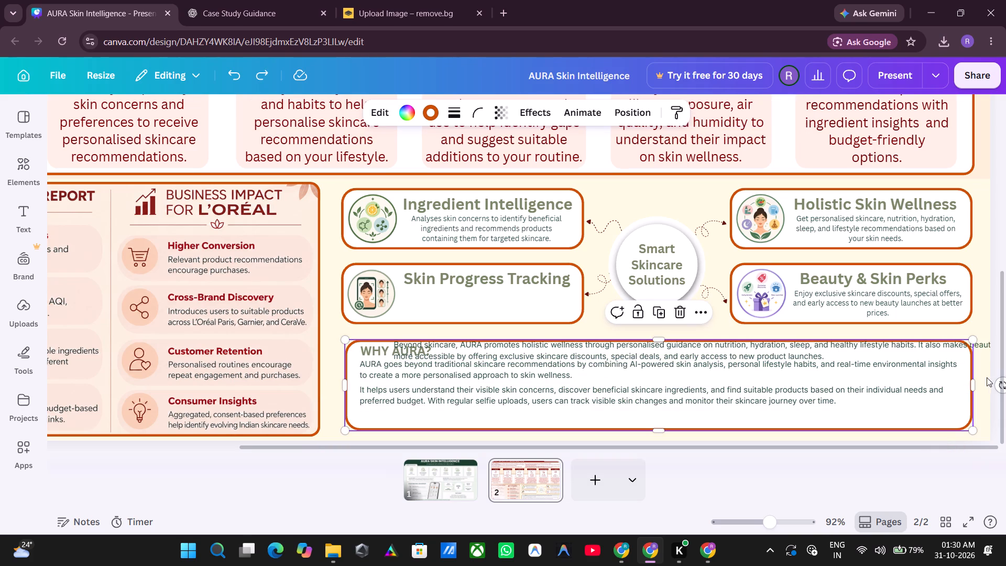
{"action": "left_click", "coordinate": [979, 323]}
{"action": "left_click_drag", "start_coordinate": [937, 352], "coordinate": [926, 380]}
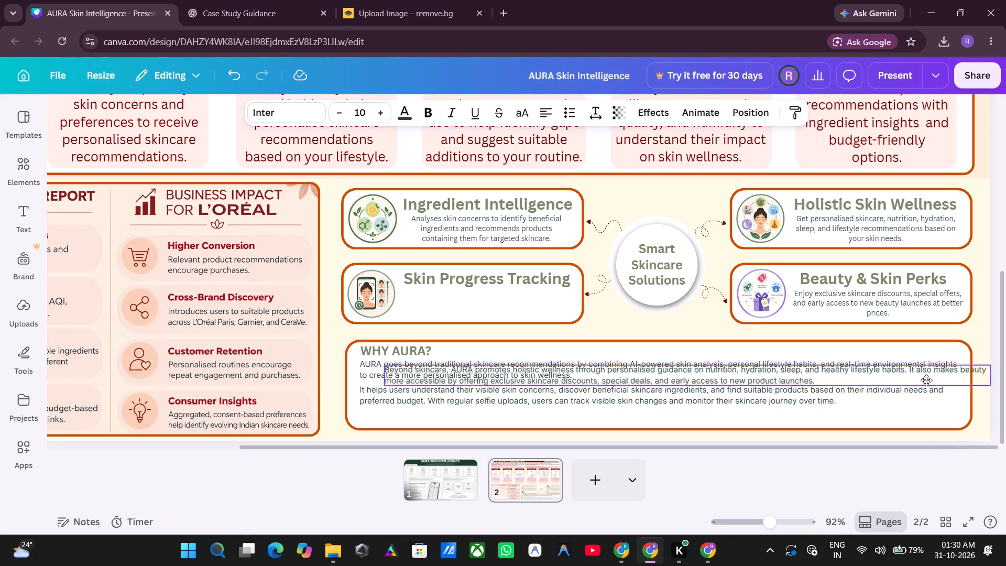
{"action": "left_click_drag", "start_coordinate": [926, 380], "coordinate": [902, 419]}
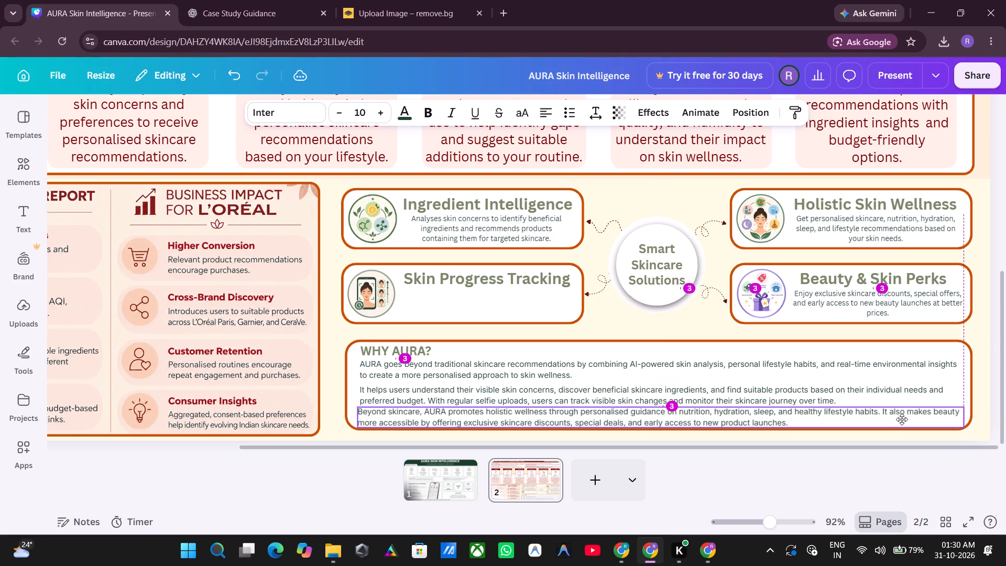
{"action": "left_click_drag", "start_coordinate": [902, 419], "coordinate": [903, 421]}
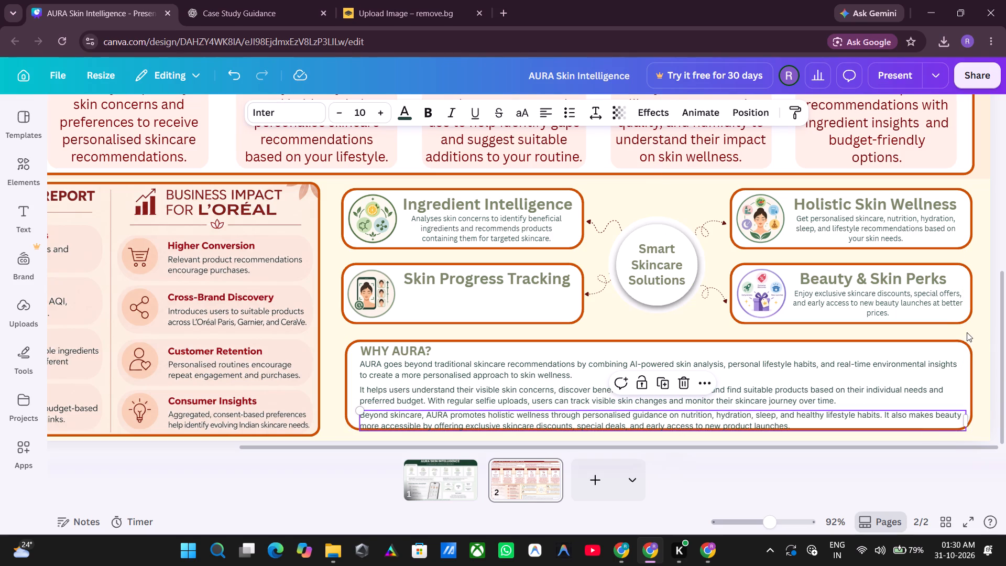
{"action": "left_click", "coordinate": [972, 330]}
Nudge the first WHY AURA? paragraph slightly up toward the heading.
{"action": "left_click", "coordinate": [693, 373]}
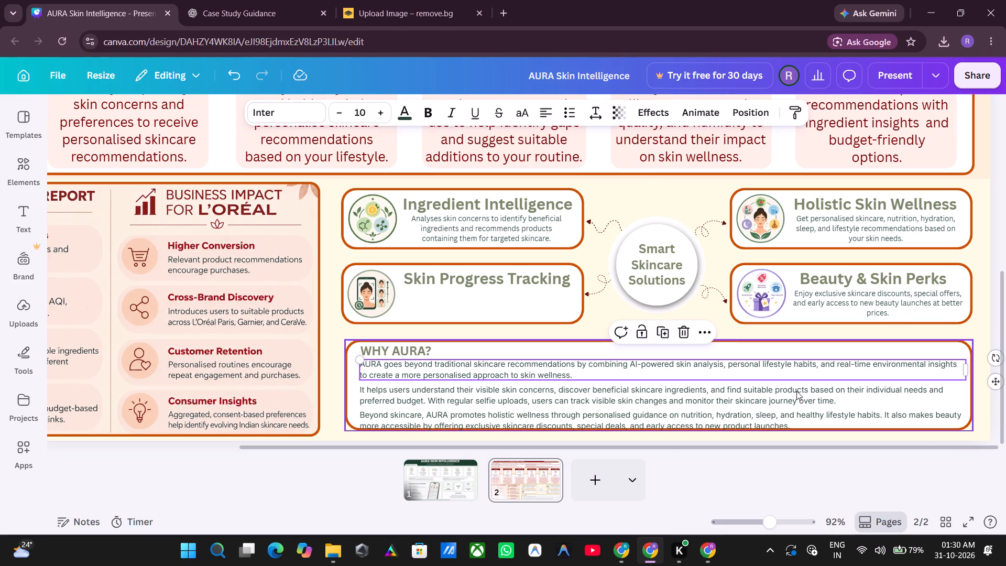
{"action": "key", "text": "Up"}
{"action": "key", "text": "Up"}
{"action": "key", "text": "Up"}
{"action": "key", "text": "Down"}
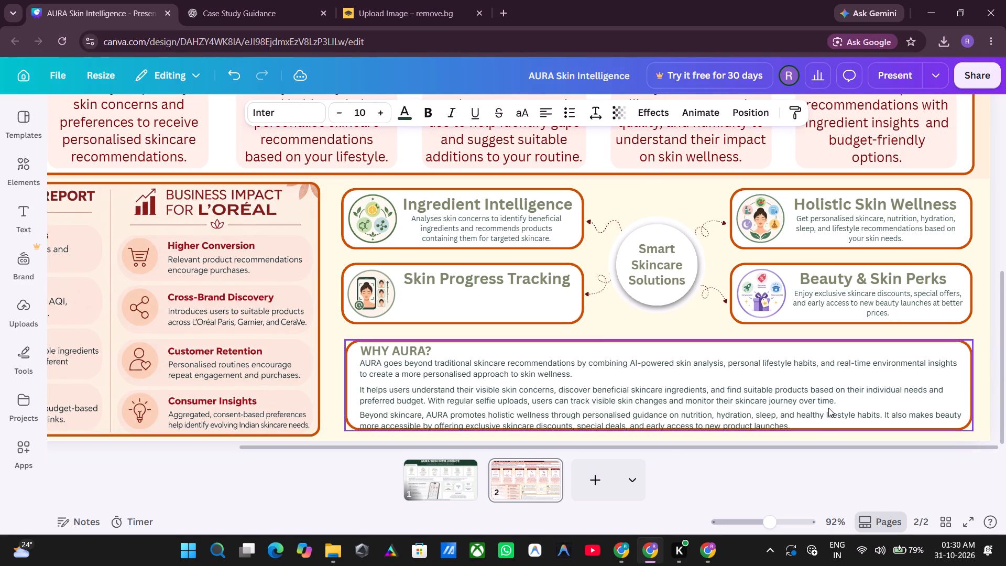
{"action": "key", "text": "Up"}
Nudge the "It helps users understand" paragraph up until it sits just below the first paragraph with a narrow gap.
{"action": "left_click", "coordinate": [682, 395]}
{"action": "key", "text": "Up"}
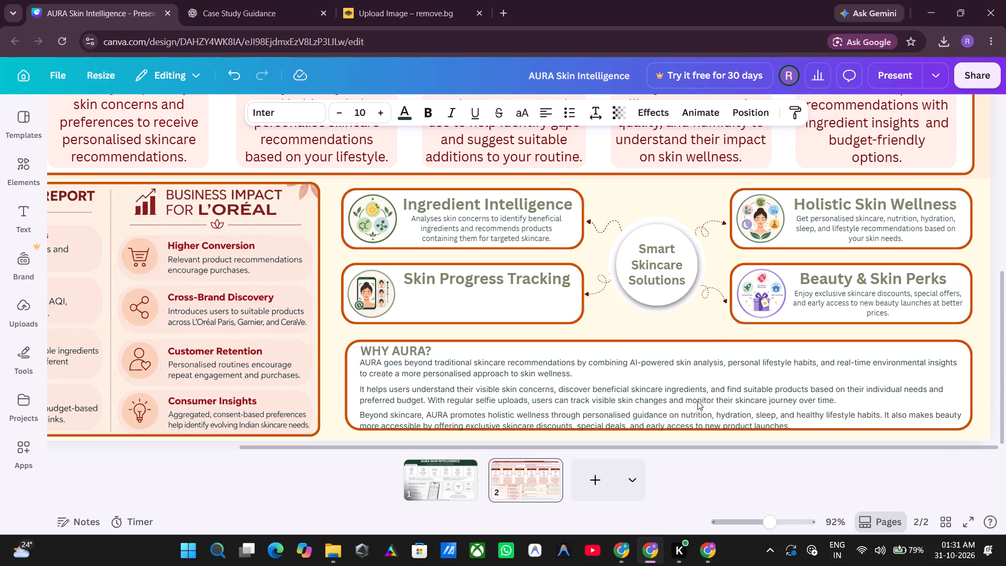
{"action": "key", "text": "Up"}
{"action": "key", "text": "Up"}
{"action": "key", "text": "Up"}
{"action": "key", "text": "Up"}
{"action": "key", "text": "Up"}
{"action": "key", "text": "Up"}
{"action": "key", "text": "Up"}
{"action": "key", "text": "Down"}
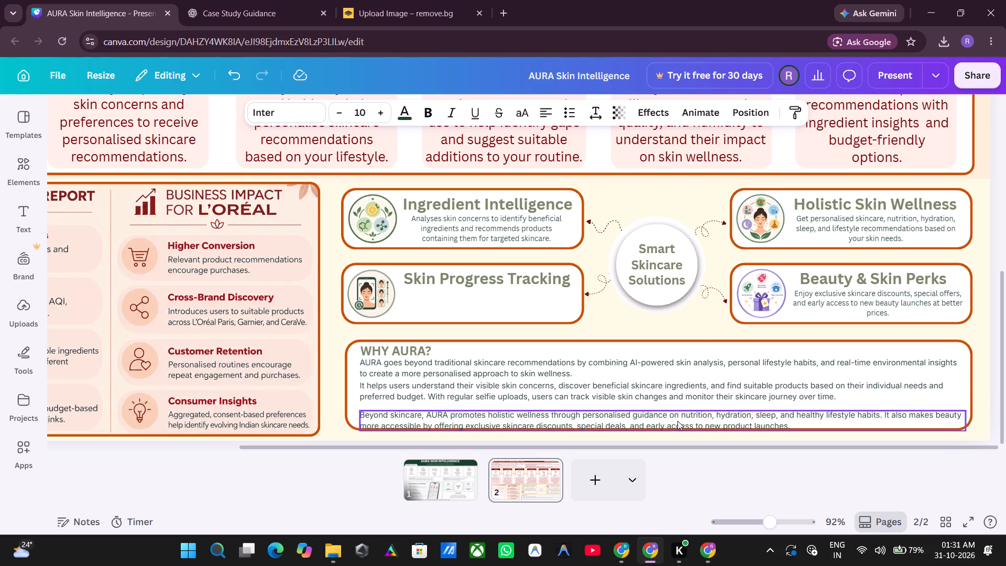
Nudge the "Beyond skincare" paragraph up until it sits clear of the frame's bottom edge, just below the second paragraph.
{"action": "left_click", "coordinate": [681, 421]}
{"action": "key", "text": "Up"}
{"action": "key", "text": "Up"}
{"action": "key", "text": "Up"}
{"action": "key", "text": "Up"}
{"action": "key", "text": "Up"}
{"action": "key", "text": "Up"}
{"action": "key", "text": "Up"}
{"action": "key", "text": "Up"}
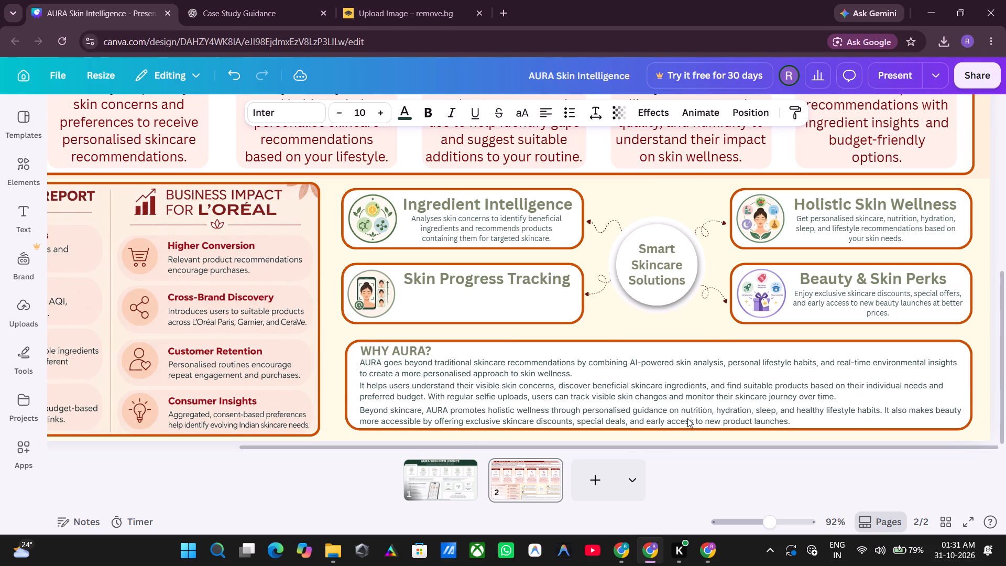
{"action": "key", "text": "Up"}
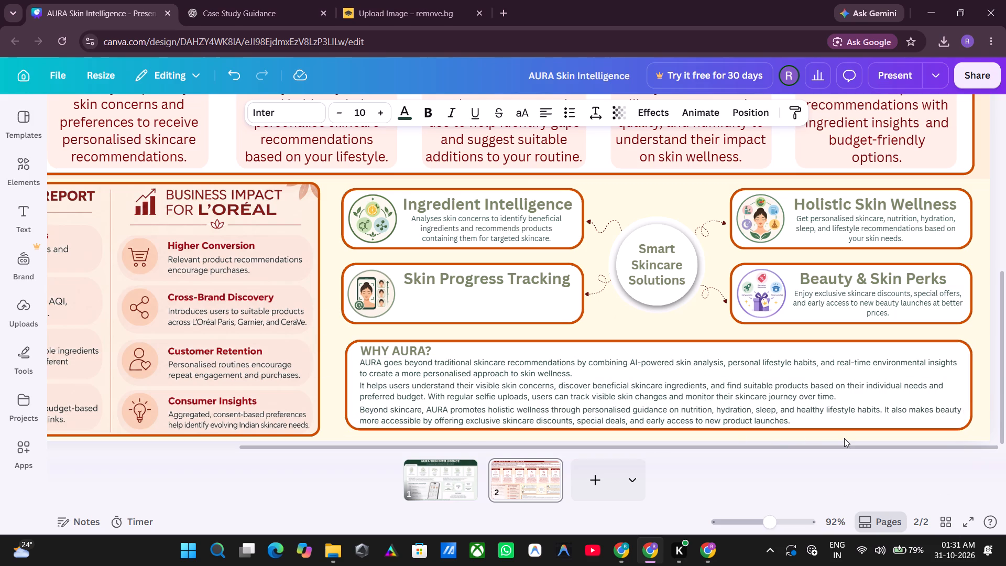
{"action": "left_click", "coordinate": [844, 438]}
Tighten the line spacing of the first WHY AURA? paragraph to about 1.3.
{"action": "left_click", "coordinate": [817, 372]}
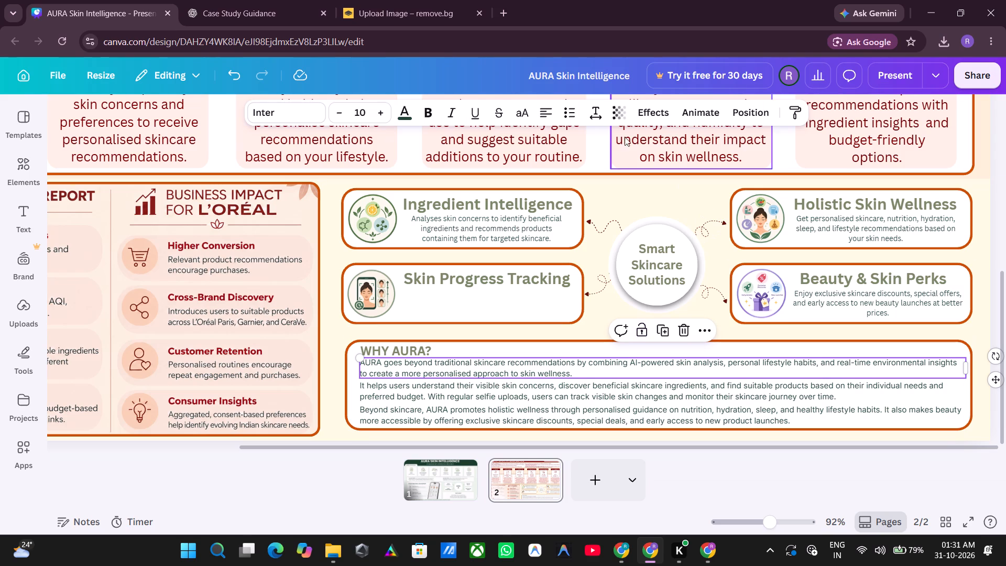
{"action": "left_click", "coordinate": [590, 115]}
{"action": "left_click_drag", "start_coordinate": [577, 214], "coordinate": [576, 214]}
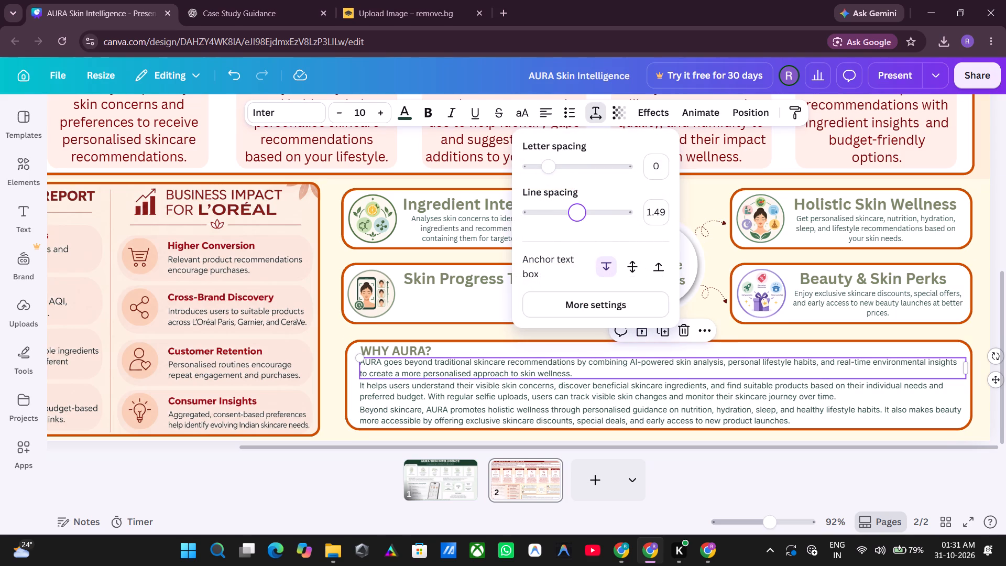
{"action": "left_click_drag", "start_coordinate": [576, 214], "coordinate": [567, 224]}
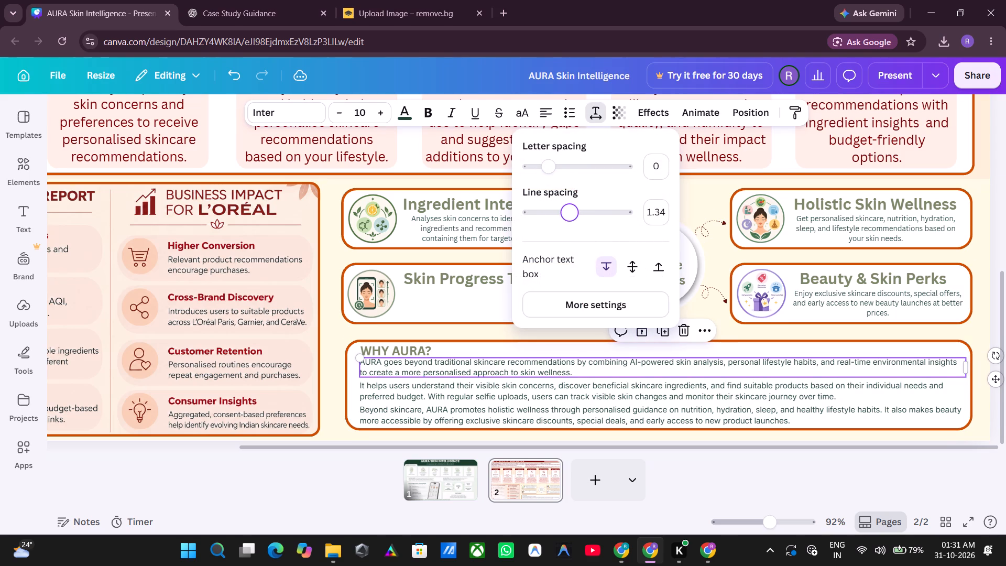
{"action": "left_click_drag", "start_coordinate": [567, 224], "coordinate": [565, 224]}
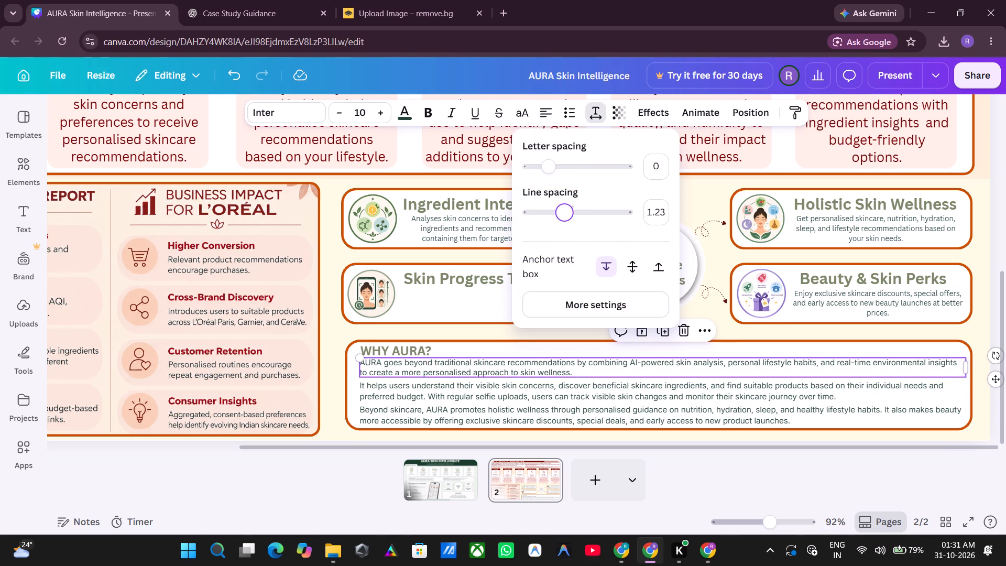
{"action": "left_click_drag", "start_coordinate": [565, 224], "coordinate": [570, 224]}
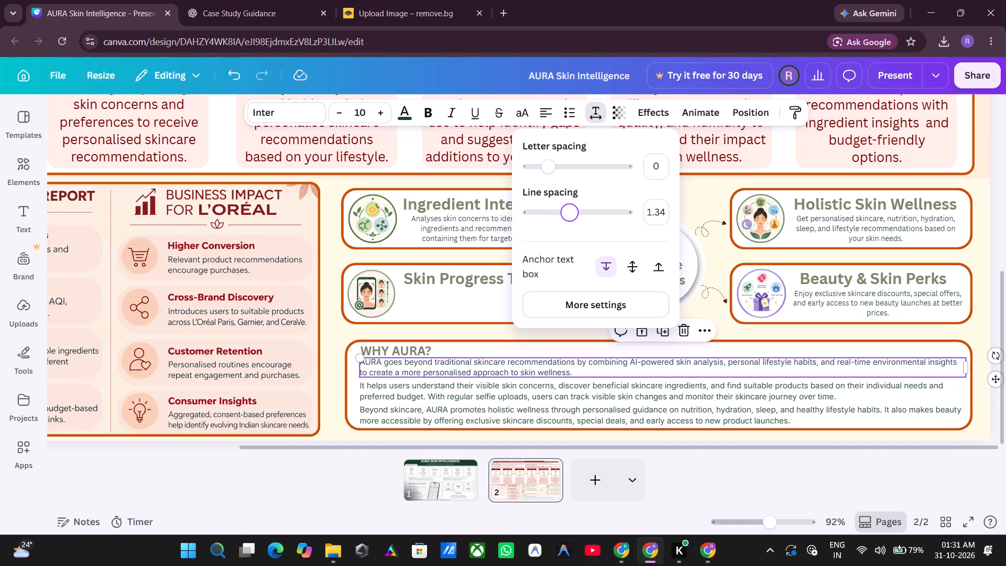
{"action": "left_click_drag", "start_coordinate": [570, 224], "coordinate": [566, 225]}
Set the line spacing of the "It helps users understand" paragraph to 1.28.
{"action": "left_click", "coordinate": [585, 386]}
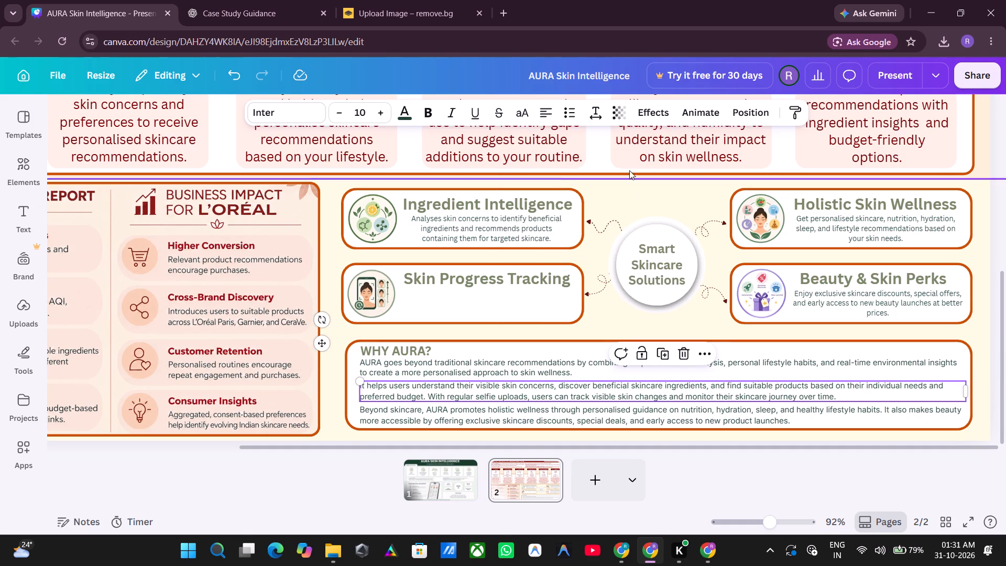
{"action": "left_click", "coordinate": [590, 117]}
{"action": "left_click", "coordinate": [660, 213]}
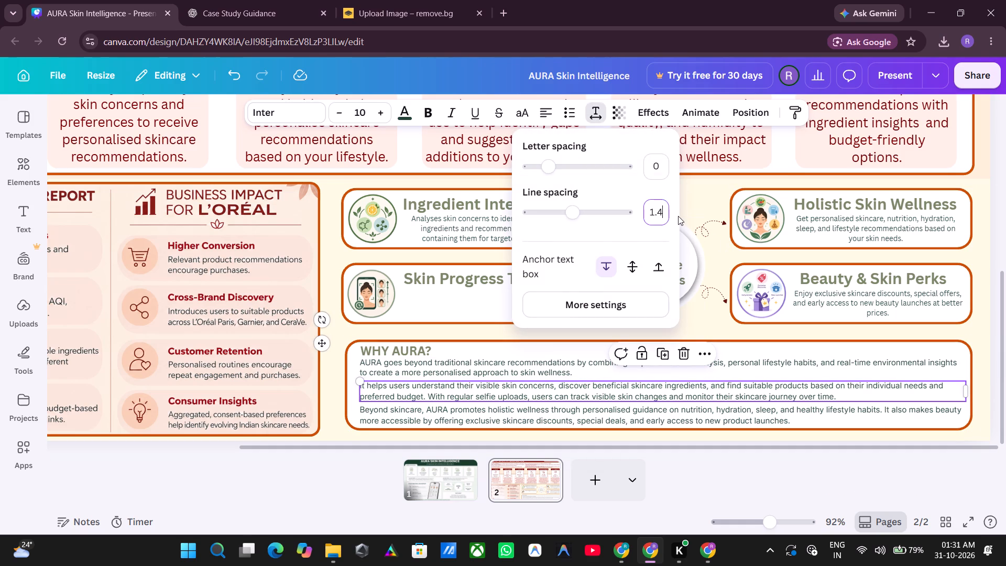
{"action": "key", "text": "1"}
{"action": "key", "text": "period"}
{"action": "key", "text": "2"}
{"action": "key", "text": "8"}
{"action": "key", "text": "Return"}
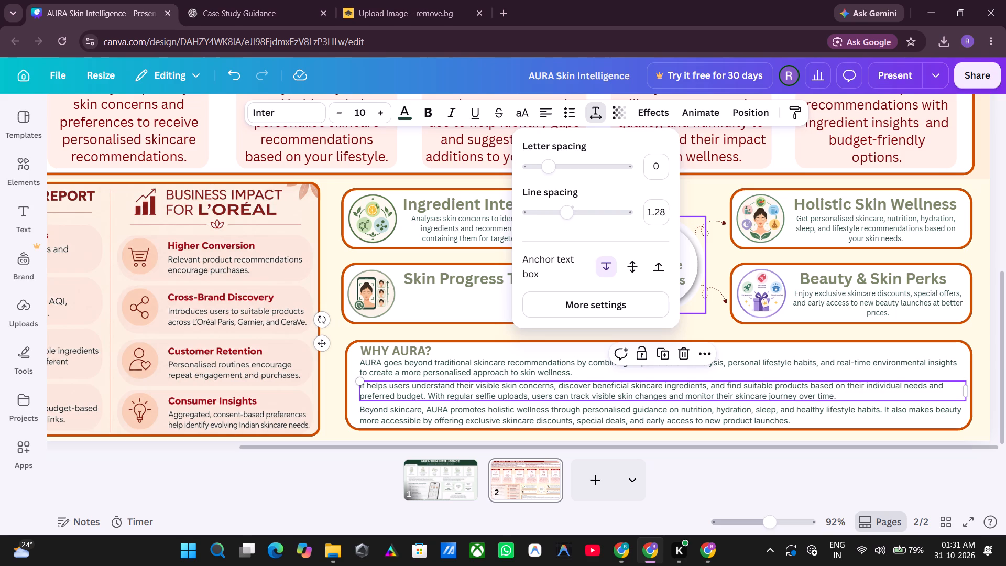
Set the line spacing of the "Beyond skincare" paragraph to 1.28.
{"action": "left_click", "coordinate": [724, 416]}
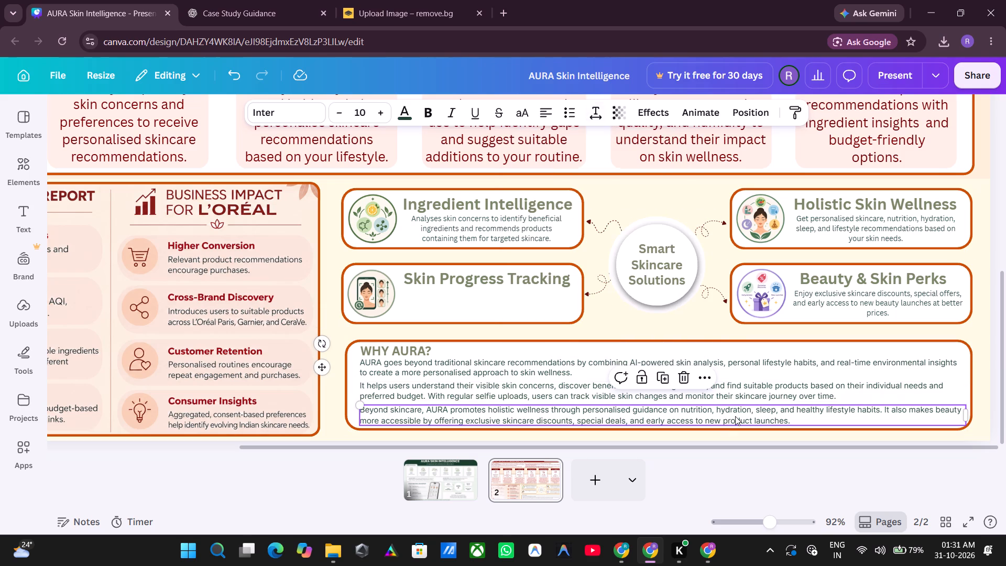
{"action": "left_click", "coordinate": [595, 121]}
{"action": "left_click", "coordinate": [653, 213]}
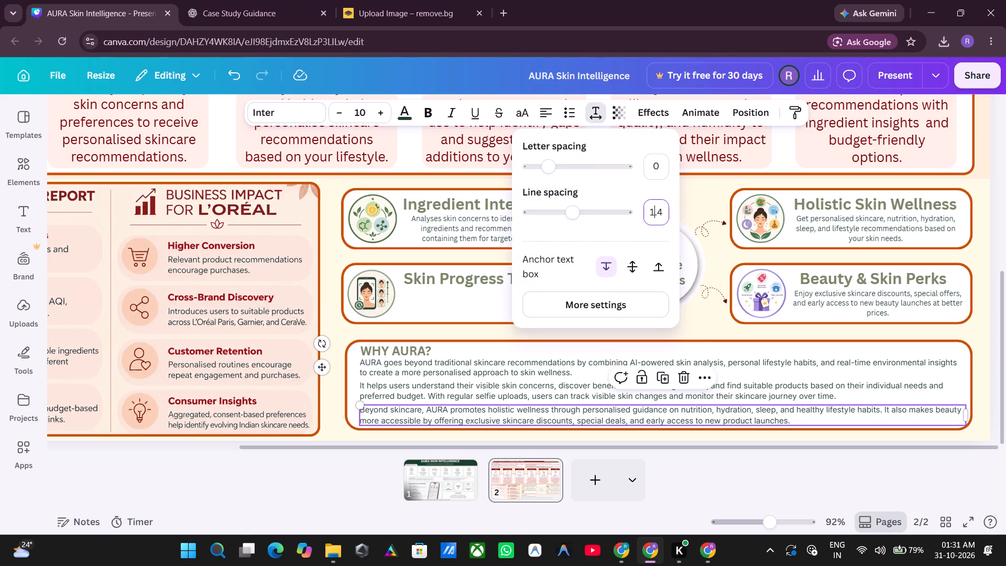
{"action": "type", "text": "1.28"}
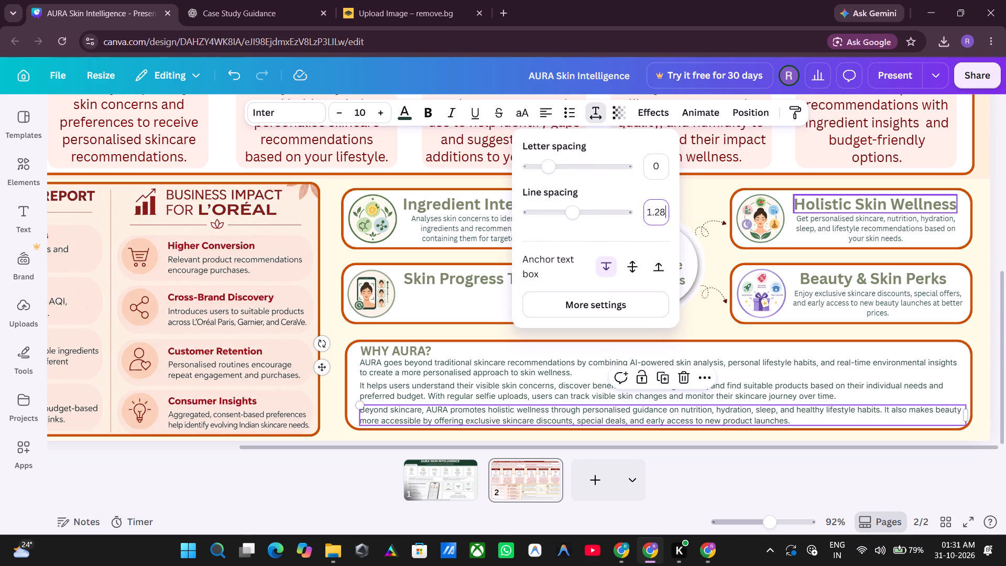
{"action": "key", "text": "Return"}
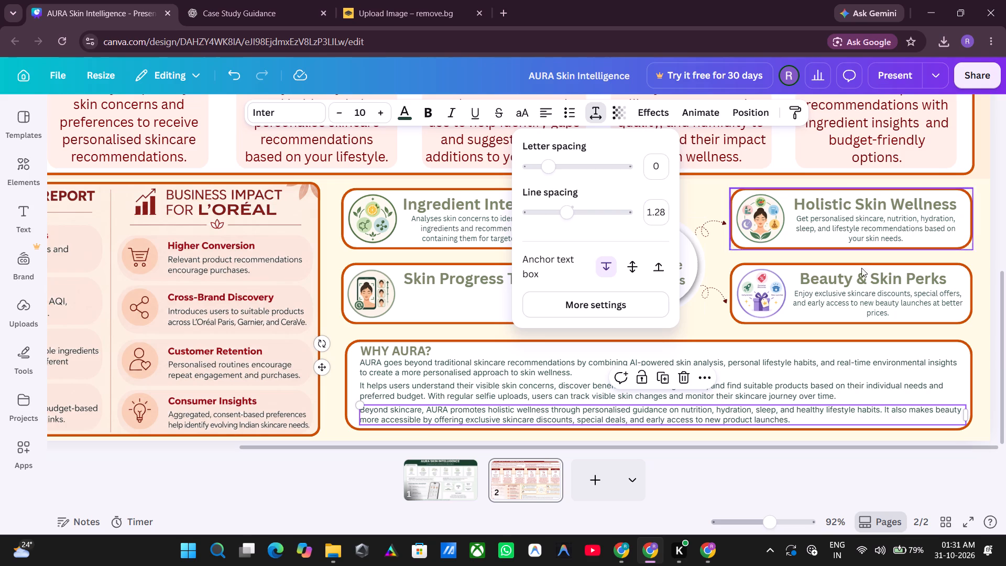
{"action": "left_click", "coordinate": [815, 477]}
{"action": "left_click", "coordinate": [815, 478]}
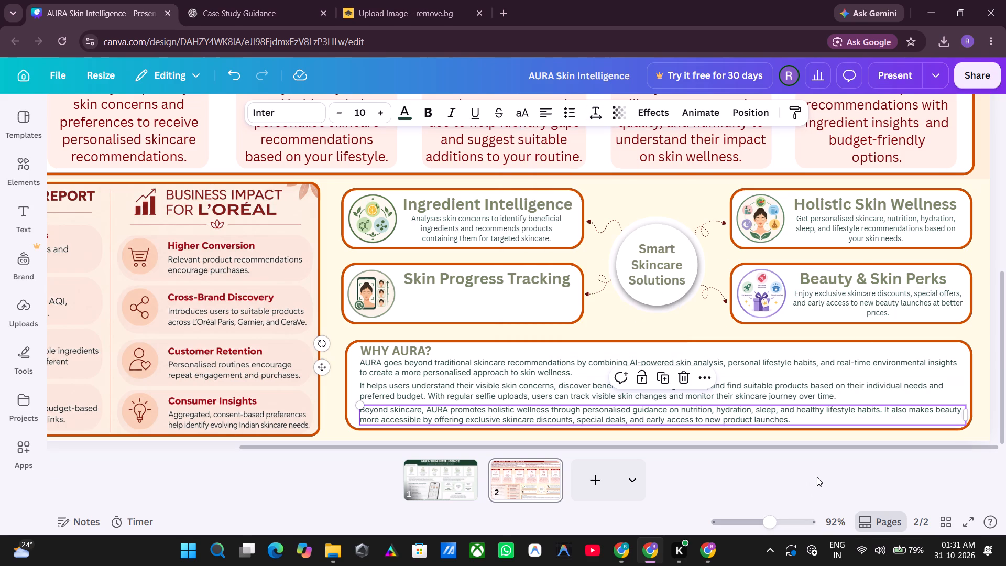
{"action": "left_click", "coordinate": [817, 476]}
{"action": "left_click", "coordinate": [855, 329]}
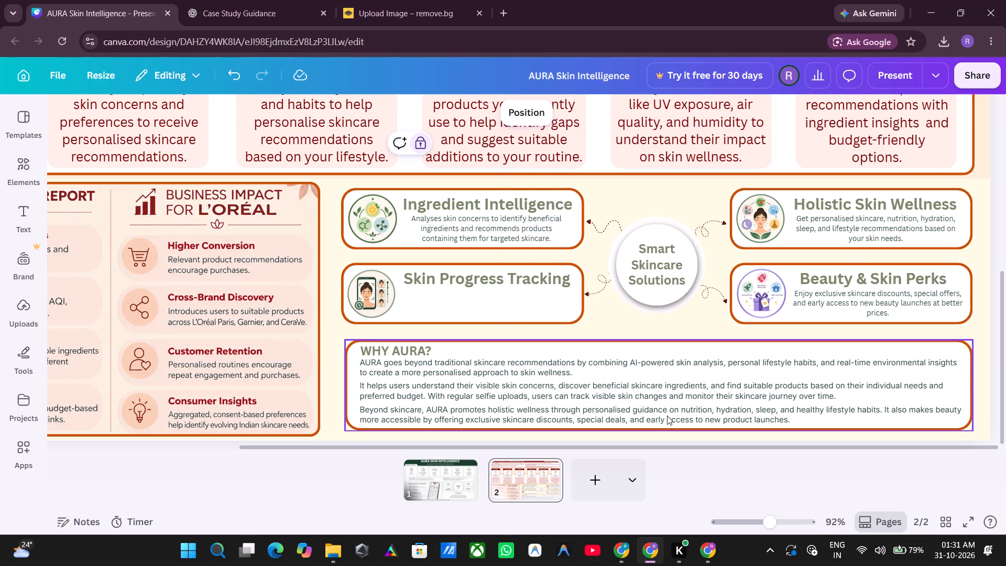
Nudge the first WHY AURA? paragraph very slightly down from the heading.
{"action": "left_click", "coordinate": [562, 371]}
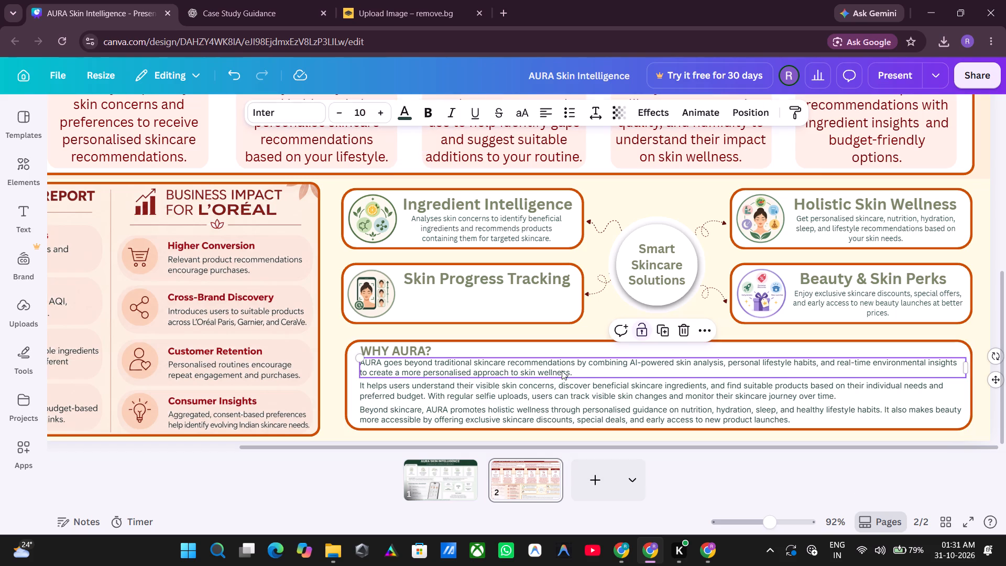
{"action": "key", "text": "Down"}
{"action": "key", "text": "Down"}
{"action": "key", "text": "Down"}
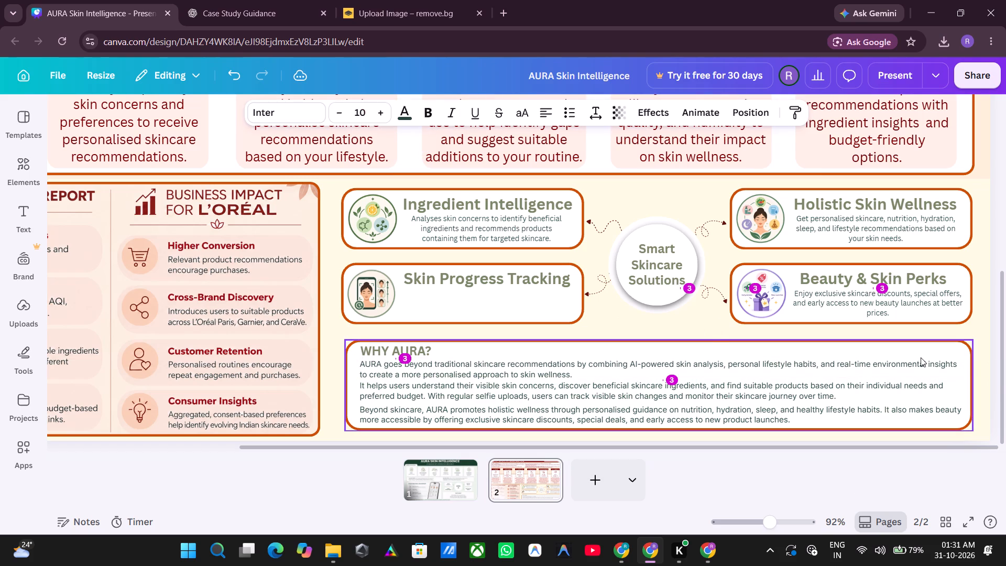
{"action": "key", "text": "Up"}
{"action": "key", "text": "Up"}
{"action": "key", "text": "Up"}
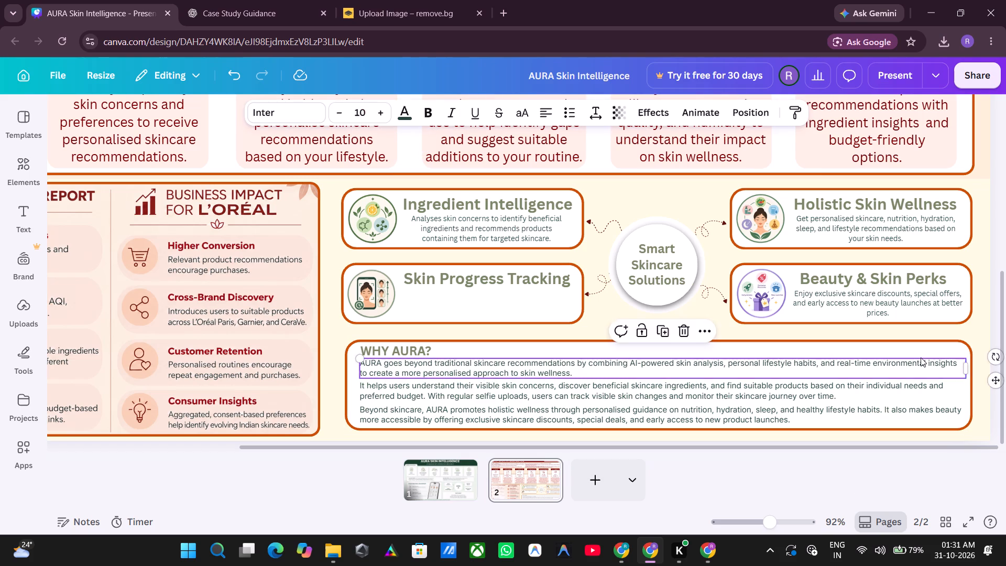
{"action": "key", "text": "Down"}
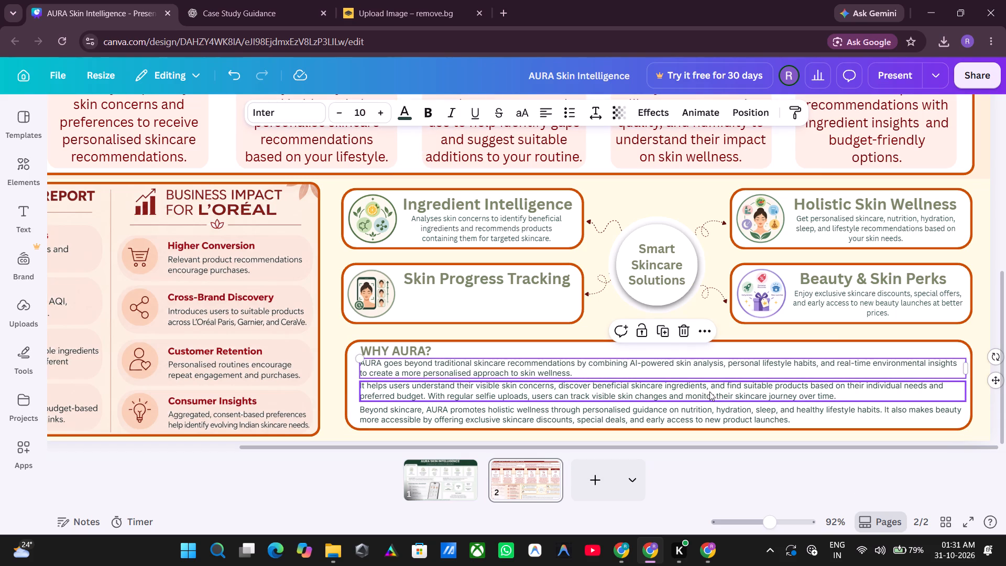
{"action": "left_click", "coordinate": [731, 334]}
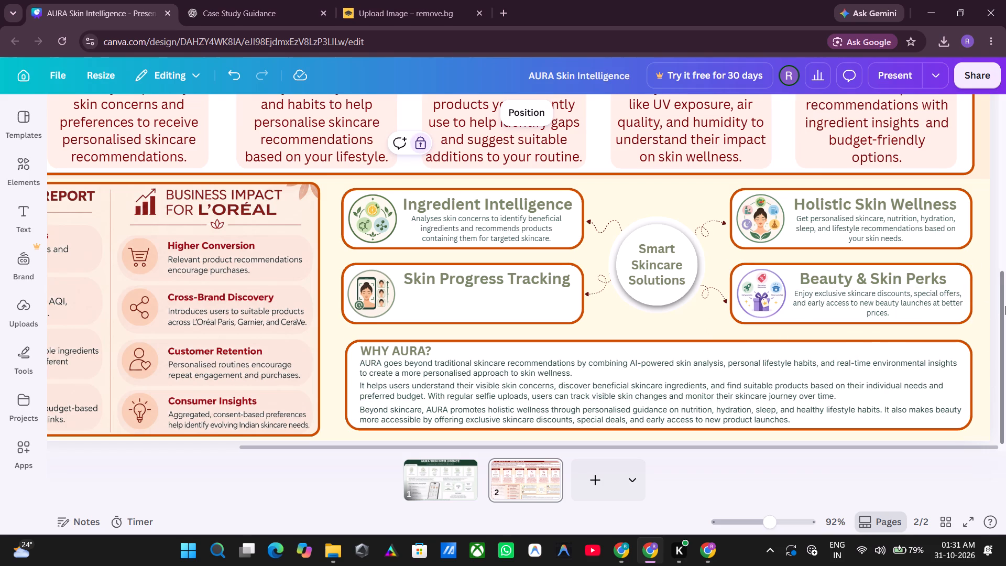
Nudge the "Beyond skincare" paragraph slightly down to widen the gap below the second paragraph.
{"action": "left_click", "coordinate": [738, 413]}
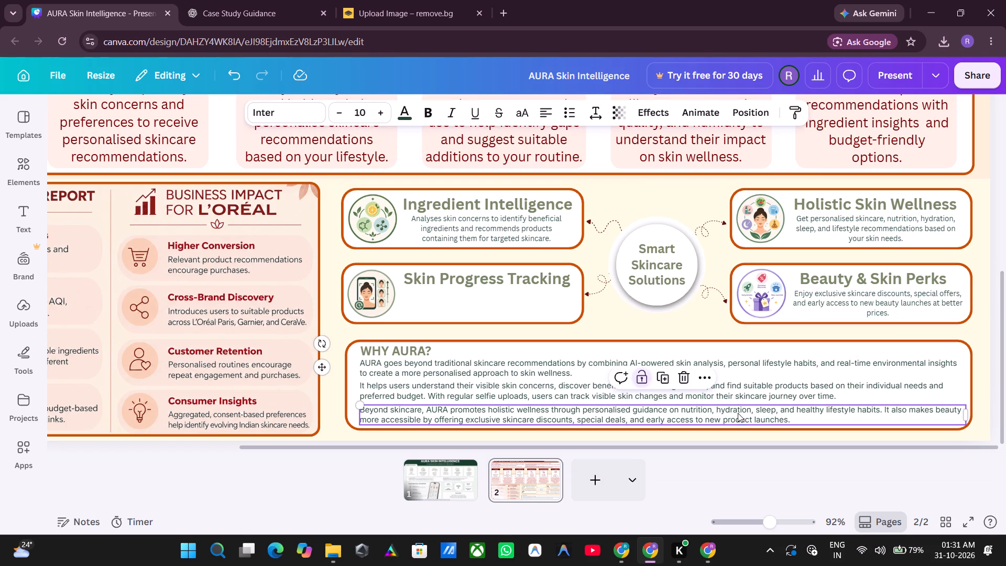
{"action": "key", "text": "Down"}
{"action": "key", "text": "Down"}
{"action": "key", "text": "Down"}
{"action": "key", "text": "Up"}
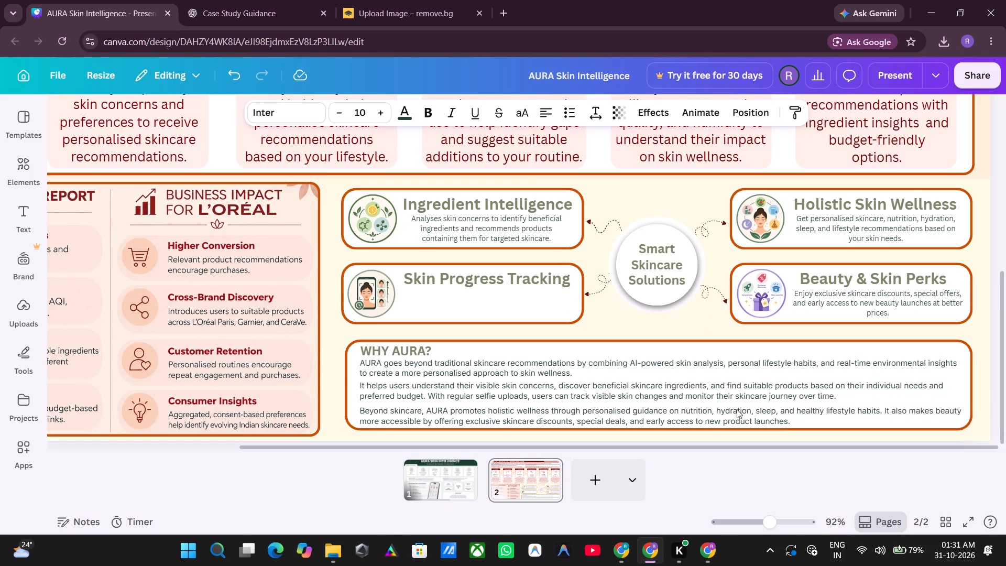
Nudge the "It helps users understand" paragraph slightly down until it is evenly spaced between the first and third paragraphs.
{"action": "left_click", "coordinate": [743, 394]}
{"action": "key", "text": "Down"}
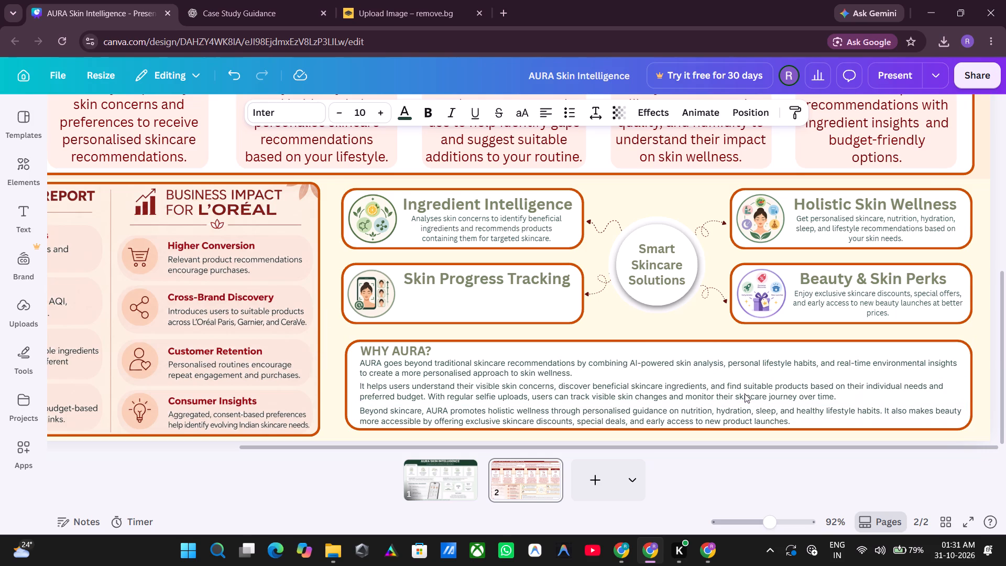
{"action": "key", "text": "Down"}
{"action": "key", "text": "Down"}
{"action": "key", "text": "Up"}
{"action": "key", "text": "Up"}
{"action": "left_click", "coordinate": [717, 369]}
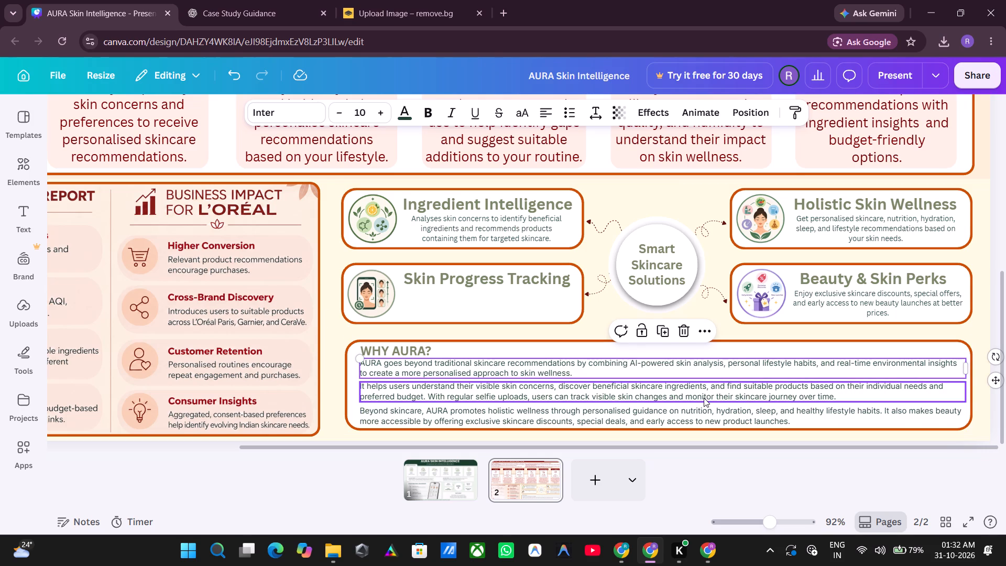
{"action": "left_click", "coordinate": [704, 396]}
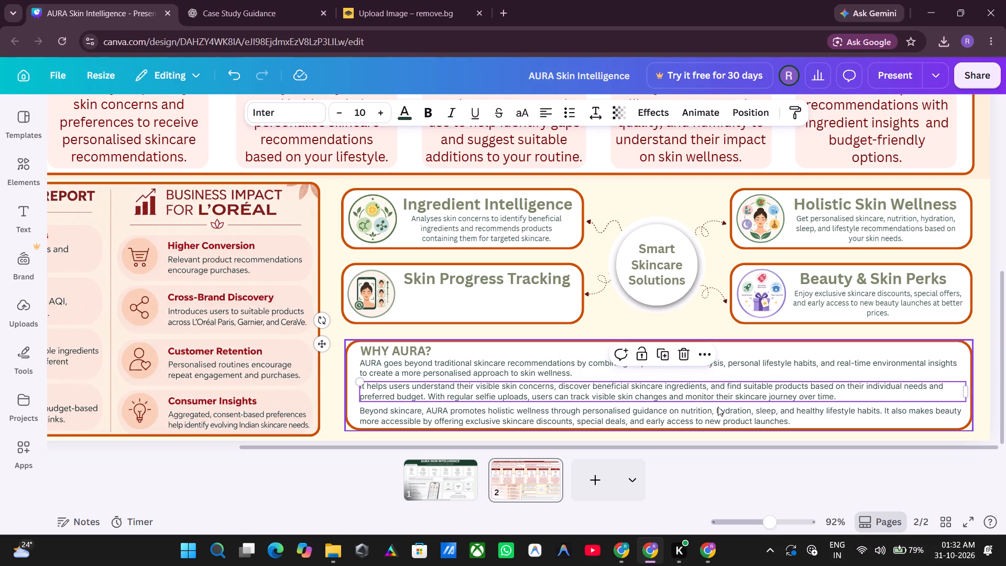
{"action": "left_click", "coordinate": [717, 394]}
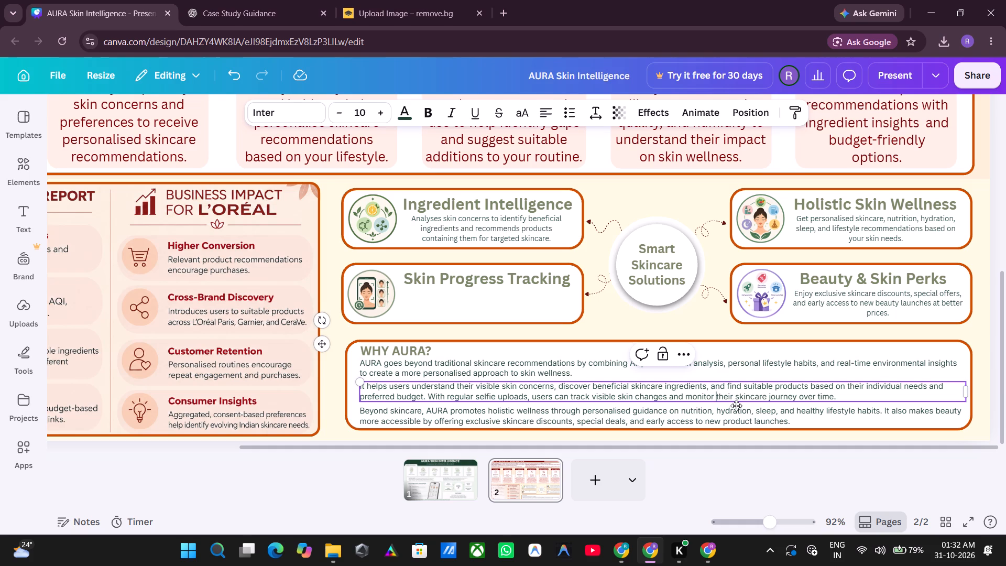
{"action": "left_click", "coordinate": [890, 333]}
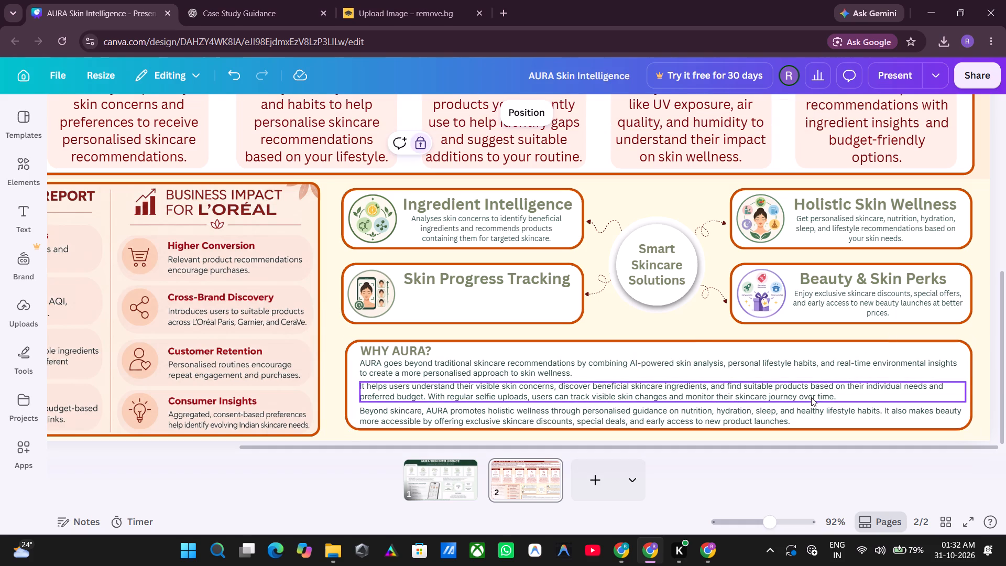
{"action": "left_click", "coordinate": [812, 395]}
{"action": "key", "text": "Down"}
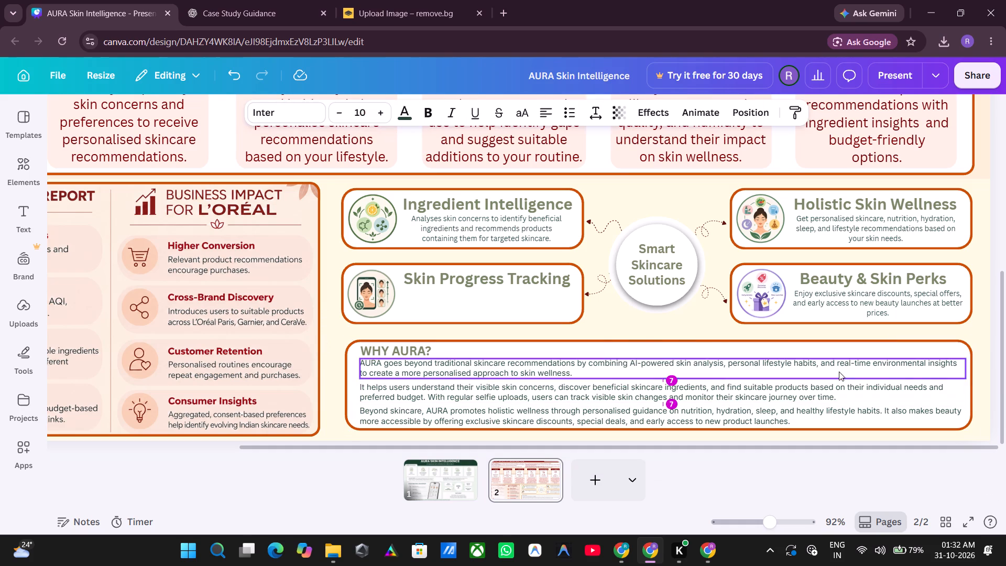
{"action": "left_click", "coordinate": [860, 334]}
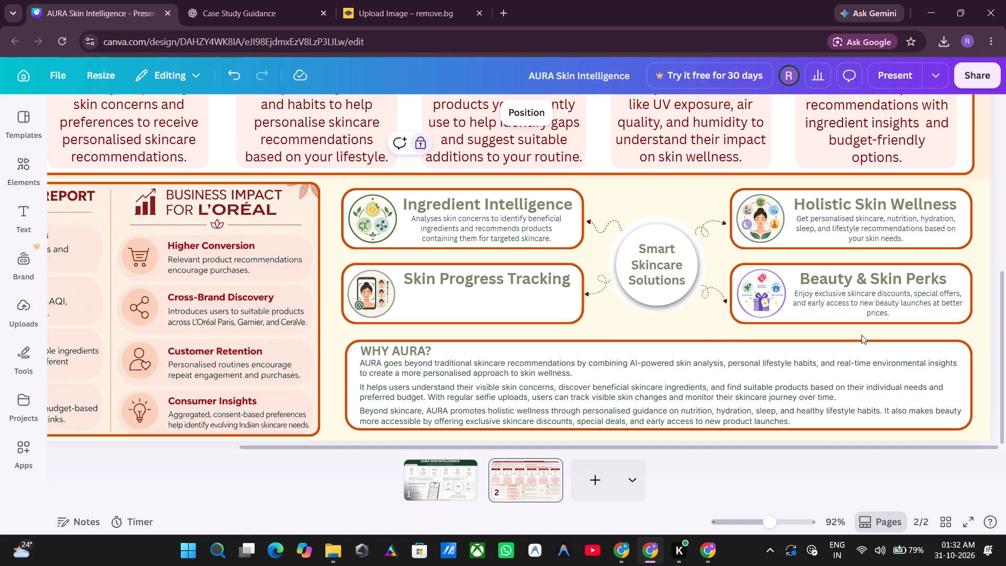
Fine-tune the first WHY AURA? paragraph's vertical position, nudging it a touch further down from the heading.
{"action": "left_click", "coordinate": [627, 365]}
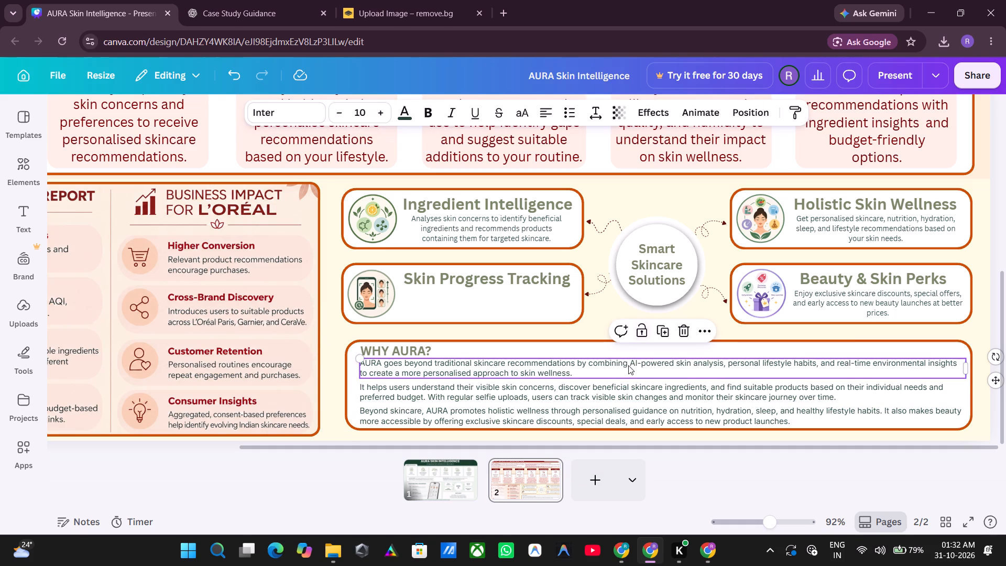
{"action": "key", "text": "Down"}
{"action": "key", "text": "Down"}
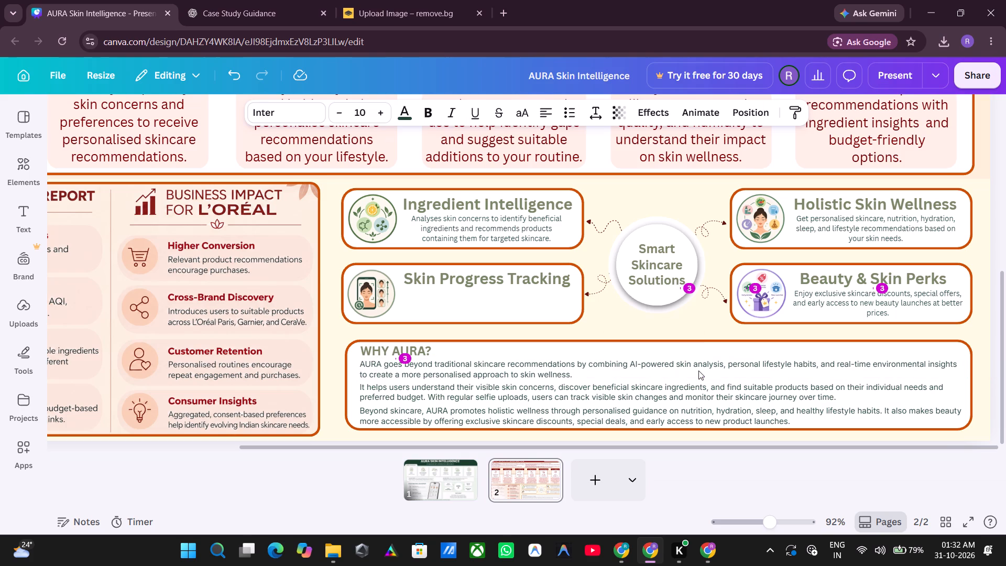
{"action": "key", "text": "Up"}
{"action": "key", "text": "Down"}
{"action": "key", "text": "Up"}
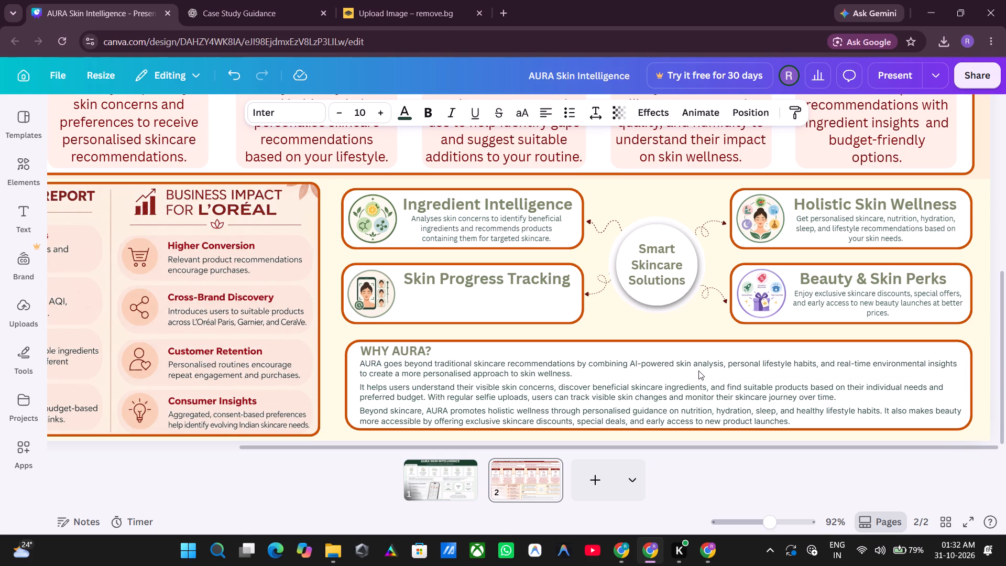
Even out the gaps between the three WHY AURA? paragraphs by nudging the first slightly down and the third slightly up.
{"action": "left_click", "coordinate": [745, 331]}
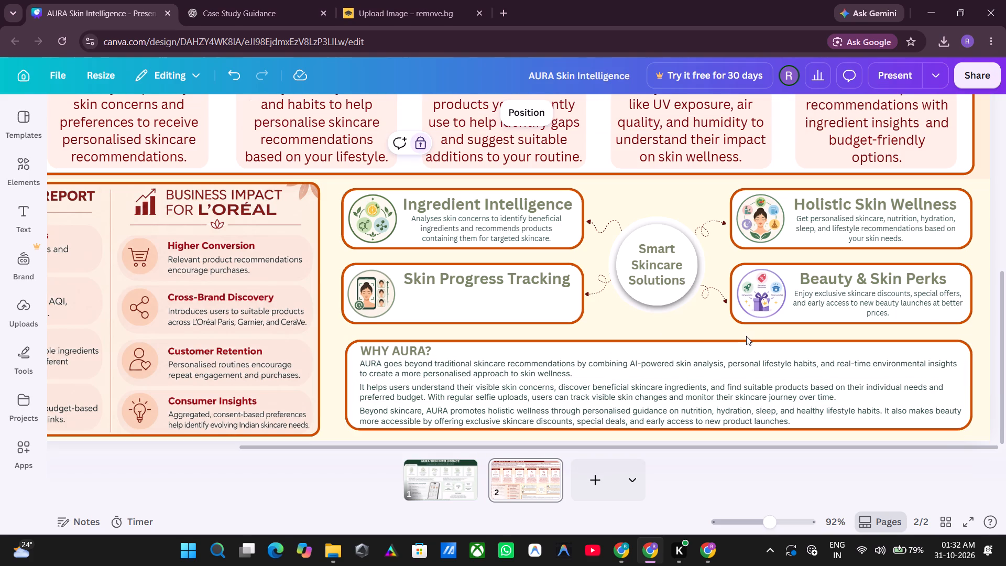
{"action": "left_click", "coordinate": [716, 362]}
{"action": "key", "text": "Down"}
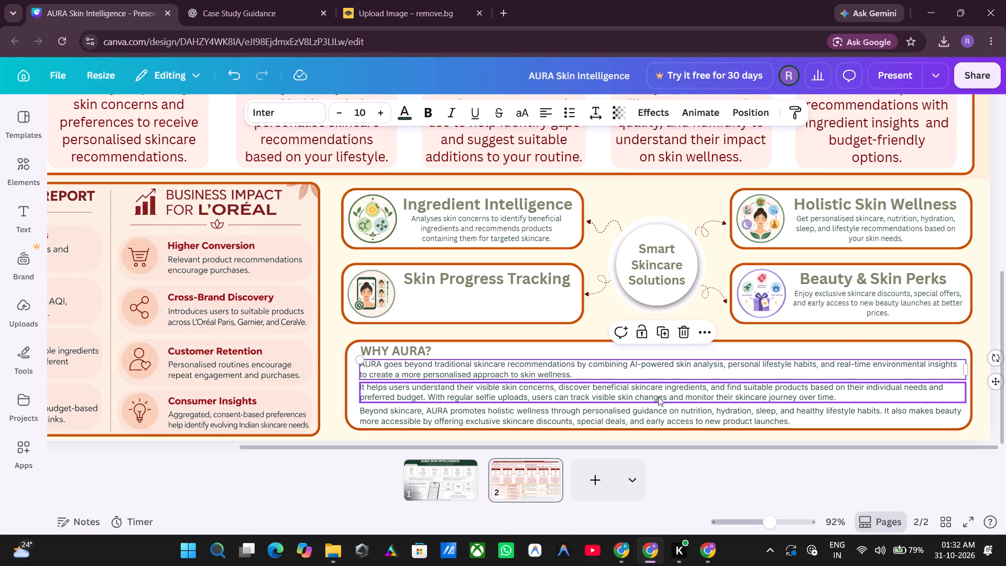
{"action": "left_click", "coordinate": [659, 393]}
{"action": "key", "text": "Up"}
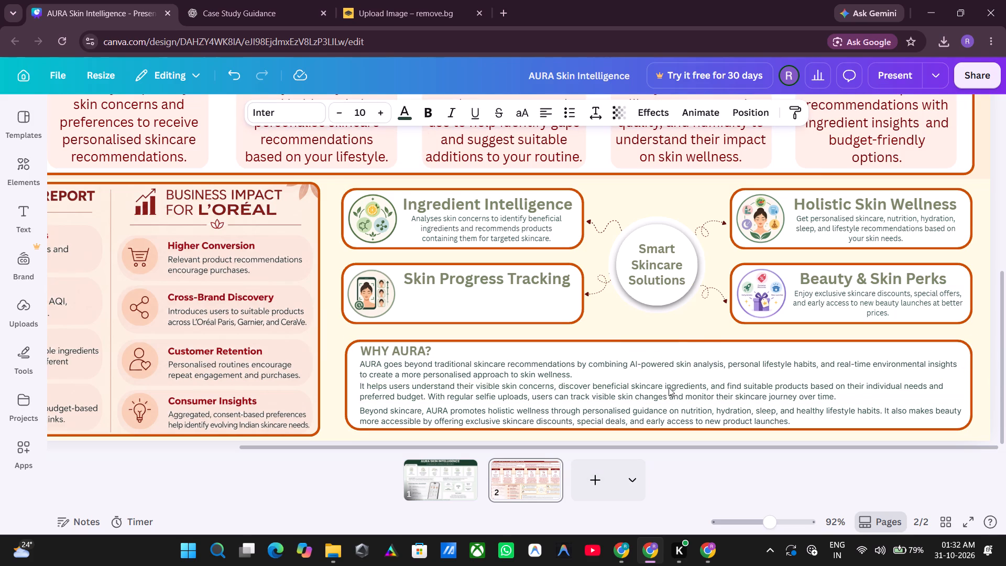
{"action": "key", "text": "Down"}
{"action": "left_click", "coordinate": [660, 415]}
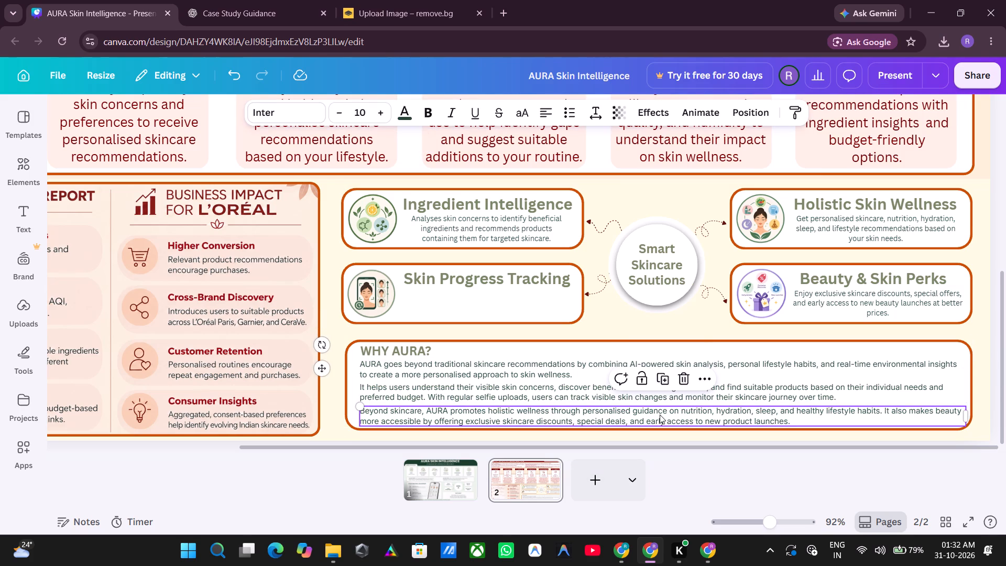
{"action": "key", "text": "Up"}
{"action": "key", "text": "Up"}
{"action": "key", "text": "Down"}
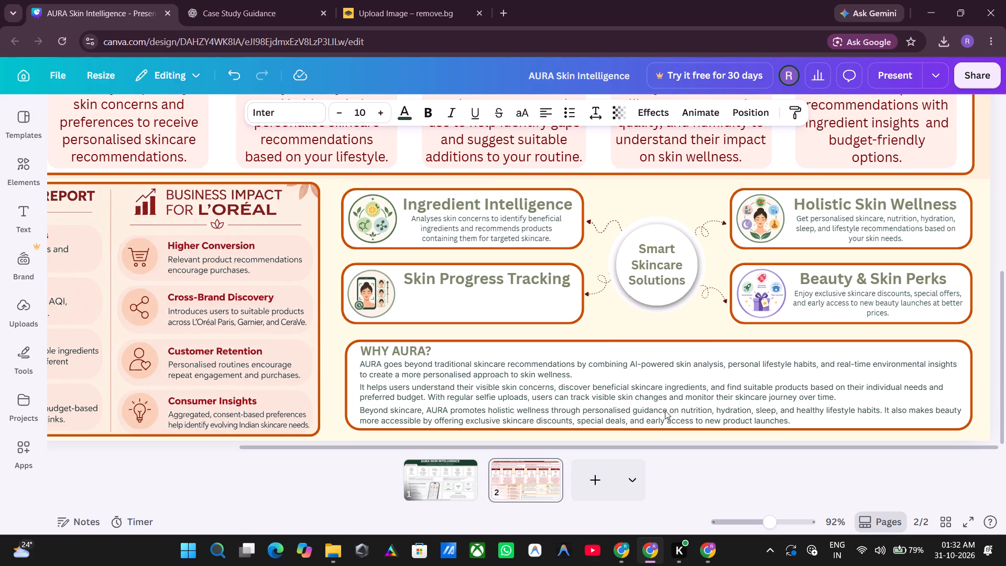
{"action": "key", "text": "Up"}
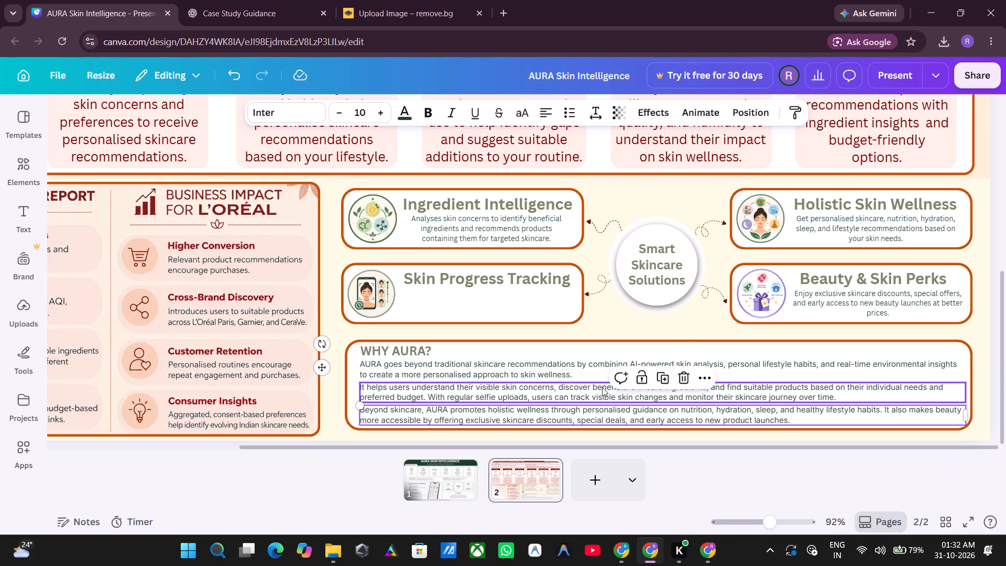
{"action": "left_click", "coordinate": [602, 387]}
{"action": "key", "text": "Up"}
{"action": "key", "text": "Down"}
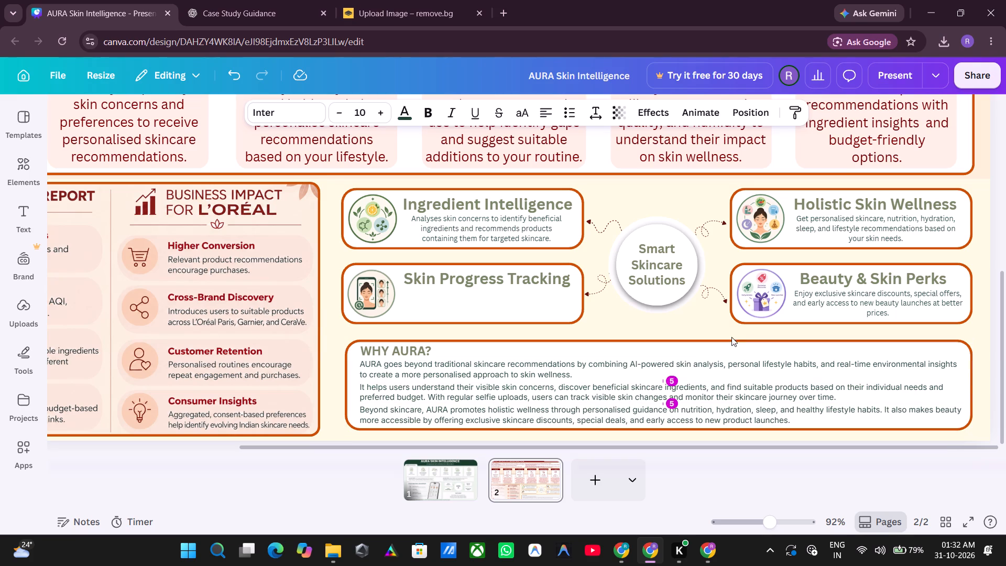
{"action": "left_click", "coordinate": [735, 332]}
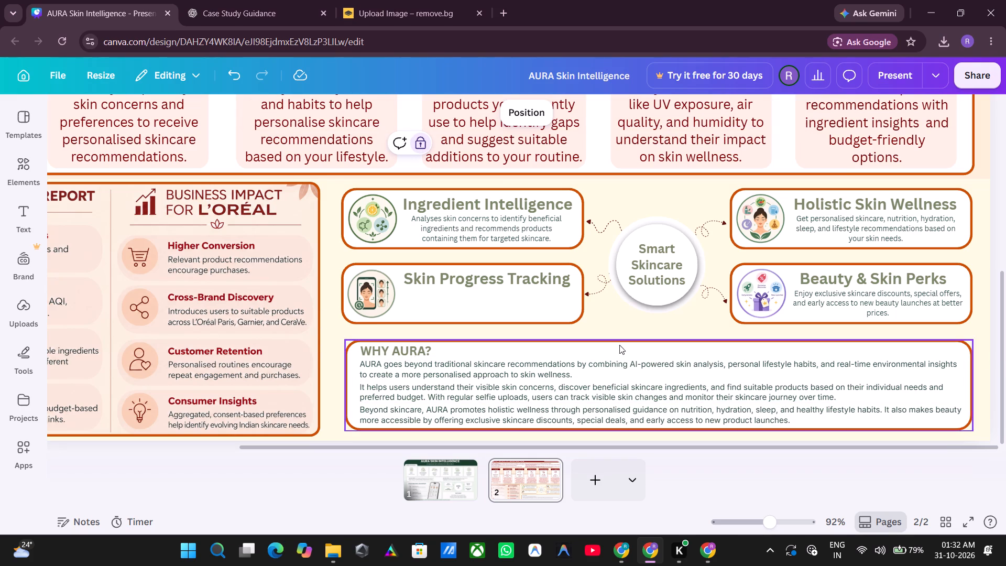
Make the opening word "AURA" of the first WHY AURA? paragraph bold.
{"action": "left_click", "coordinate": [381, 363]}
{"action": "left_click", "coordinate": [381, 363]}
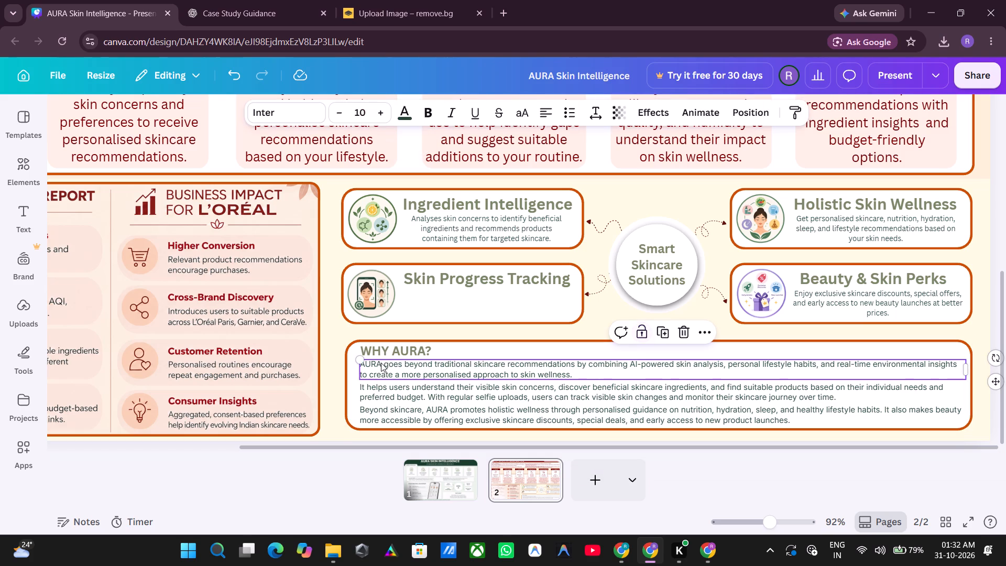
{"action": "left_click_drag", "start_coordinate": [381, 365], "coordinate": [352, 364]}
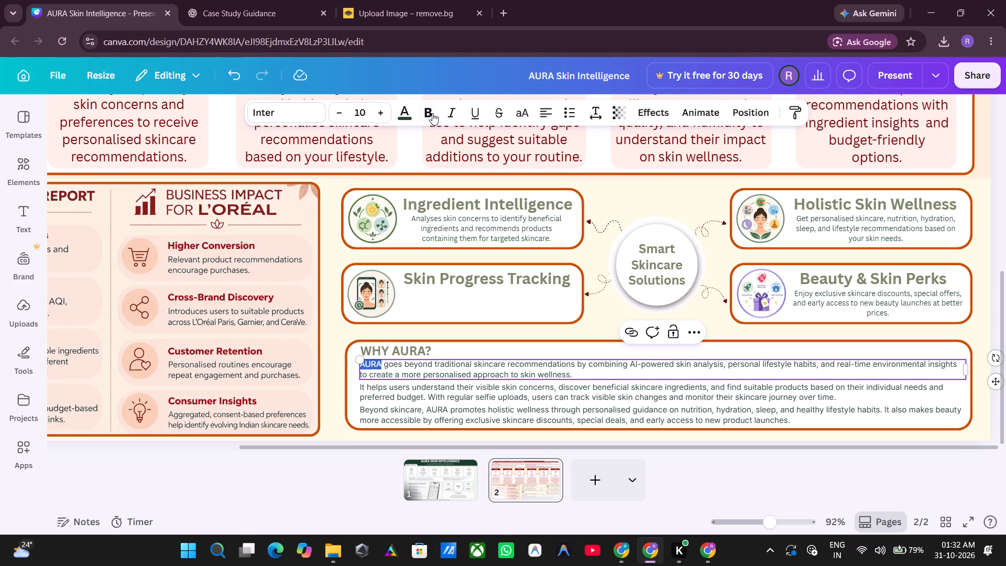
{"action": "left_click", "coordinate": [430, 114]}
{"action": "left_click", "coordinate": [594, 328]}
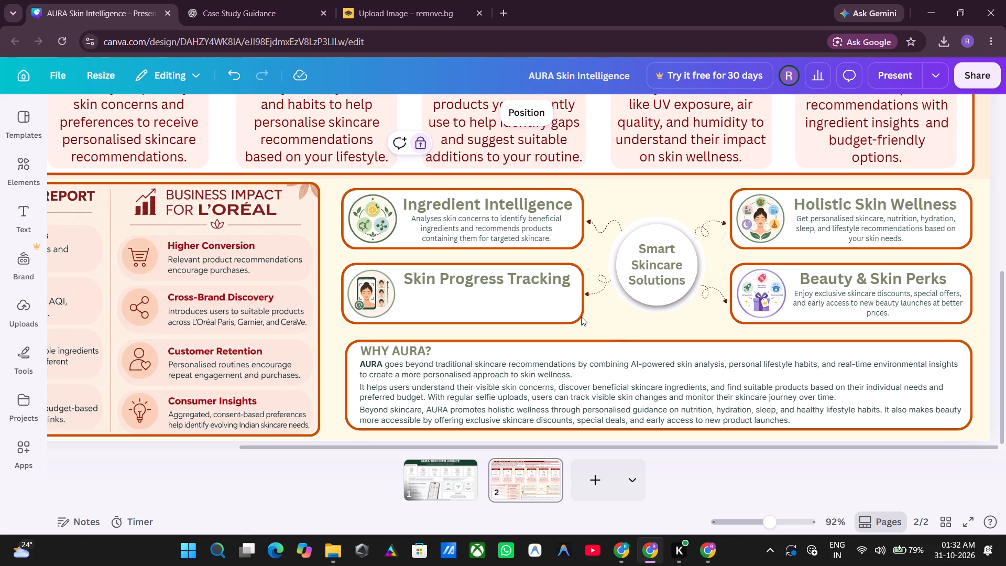
Undo the recent edits back past the AURA bolding, paragraph nudges and line-spacing changes, to when the WHY AURA? paragraphs were being duplicated and placed.
{"action": "left_click", "coordinate": [506, 298]}
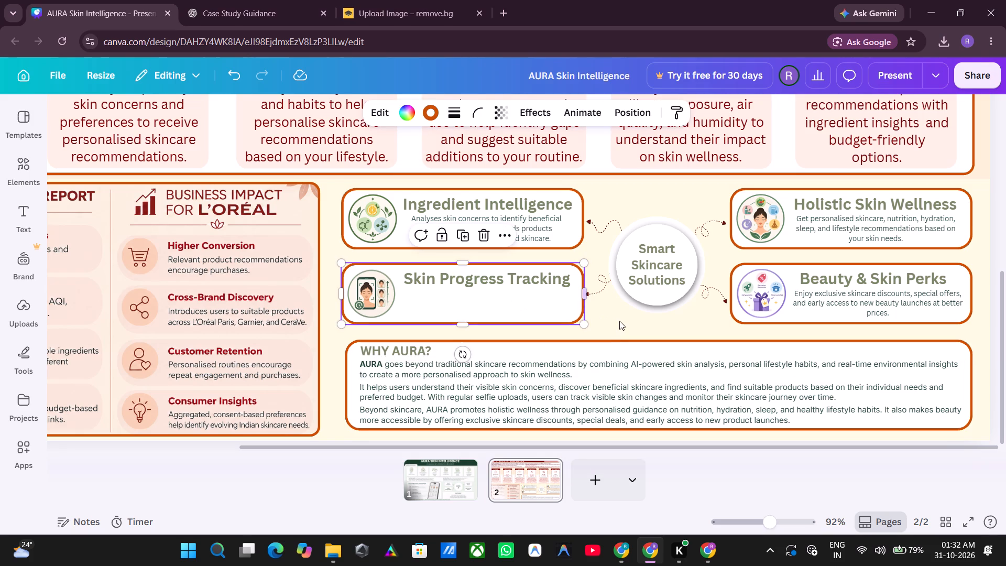
{"action": "key", "text": "ctrl+z"}
{"action": "key", "text": "ctrl+z"}
{"action": "key", "text": "ctrl+z"}
{"action": "key", "text": "ctrl+z"}
{"action": "key", "text": "ctrl+z"}
{"action": "key", "text": "ctrl+z"}
{"action": "key", "text": "ctrl+z"}
{"action": "key", "text": "ctrl+z"}
{"action": "key", "text": "ctrl+z"}
{"action": "key", "text": "ctrl+z"}
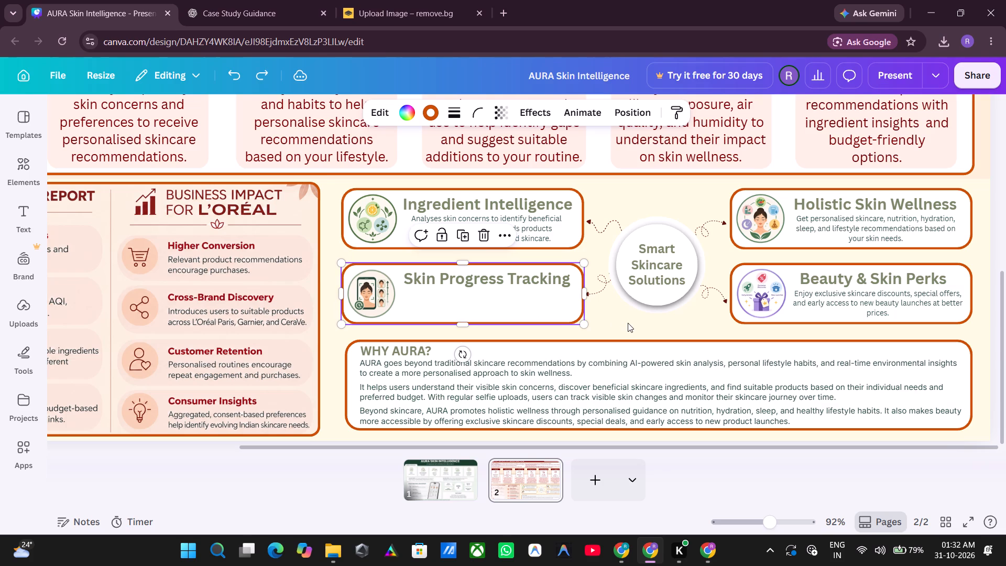
{"action": "key", "text": "ctrl+z"}
{"action": "key", "text": "ctrl+z"}
{"action": "key", "text": "ctrl+z"}
{"action": "key", "text": "ctrl+z"}
{"action": "key", "text": "ctrl+z"}
{"action": "key", "text": "ctrl+z"}
{"action": "key", "text": "ctrl+z"}
{"action": "key", "text": "ctrl+z"}
{"action": "key", "text": "ctrl+z"}
{"action": "key", "text": "ctrl+z"}
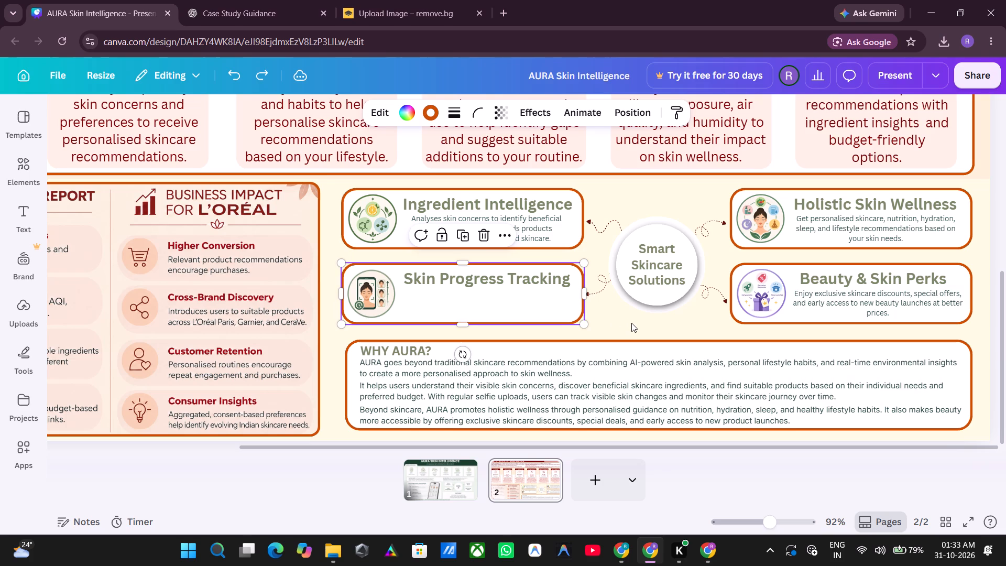
{"action": "key", "text": "ctrl+z"}
{"action": "key", "text": "ctrl+z"}
{"action": "key", "text": "ctrl+z"}
{"action": "key", "text": "ctrl+z"}
{"action": "key", "text": "ctrl+z"}
{"action": "key", "text": "ctrl+z"}
{"action": "key", "text": "ctrl+z"}
{"action": "key", "text": "ctrl+z"}
{"action": "key", "text": "ctrl+z"}
{"action": "key", "text": "ctrl+z"}
{"action": "key", "text": "ctrl+z"}
{"action": "key", "text": "ctrl+z"}
{"action": "key", "text": "ctrl+z"}
{"action": "key", "text": "ctrl+z"}
{"action": "key", "text": "ctrl+z"}
{"action": "key", "text": "ctrl+z"}
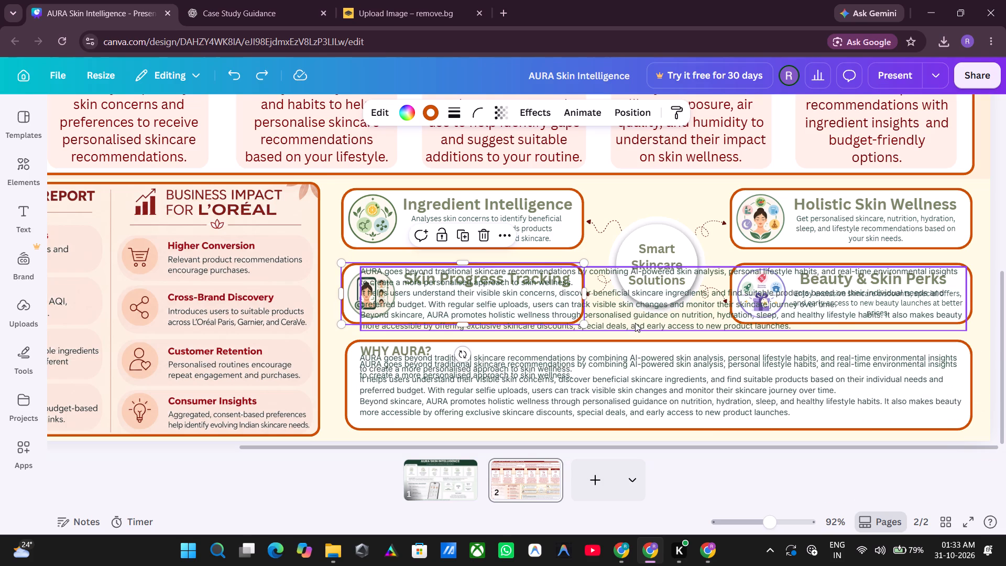
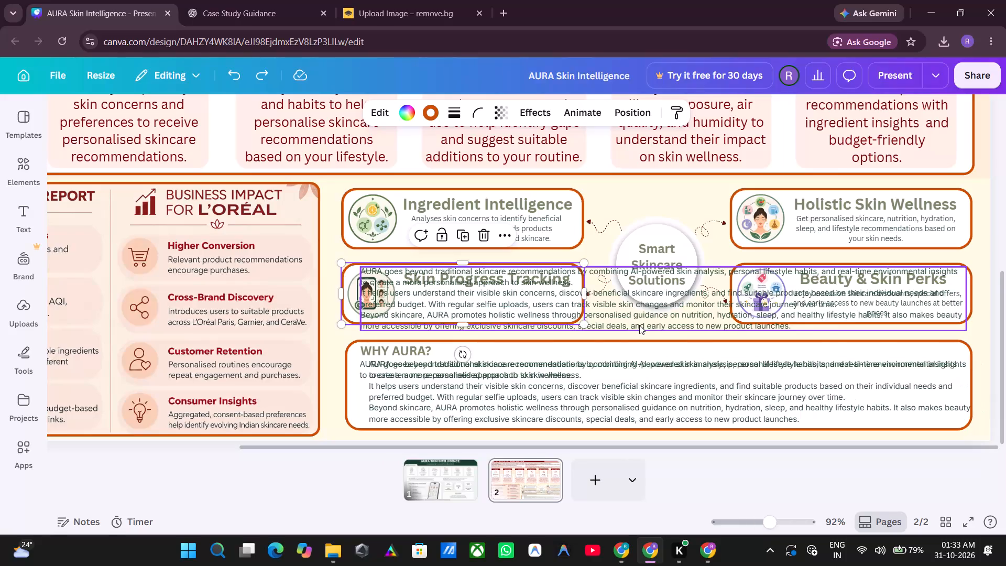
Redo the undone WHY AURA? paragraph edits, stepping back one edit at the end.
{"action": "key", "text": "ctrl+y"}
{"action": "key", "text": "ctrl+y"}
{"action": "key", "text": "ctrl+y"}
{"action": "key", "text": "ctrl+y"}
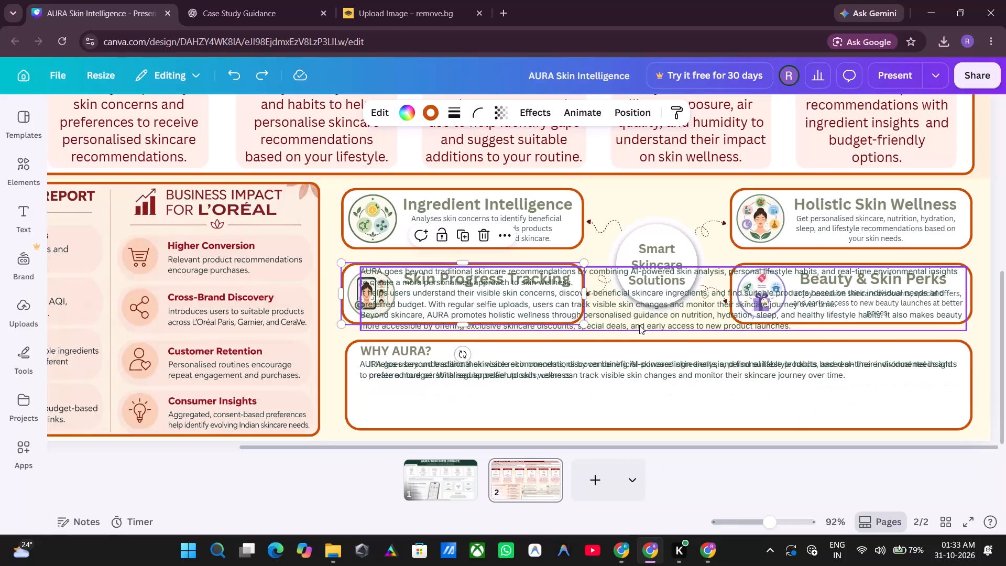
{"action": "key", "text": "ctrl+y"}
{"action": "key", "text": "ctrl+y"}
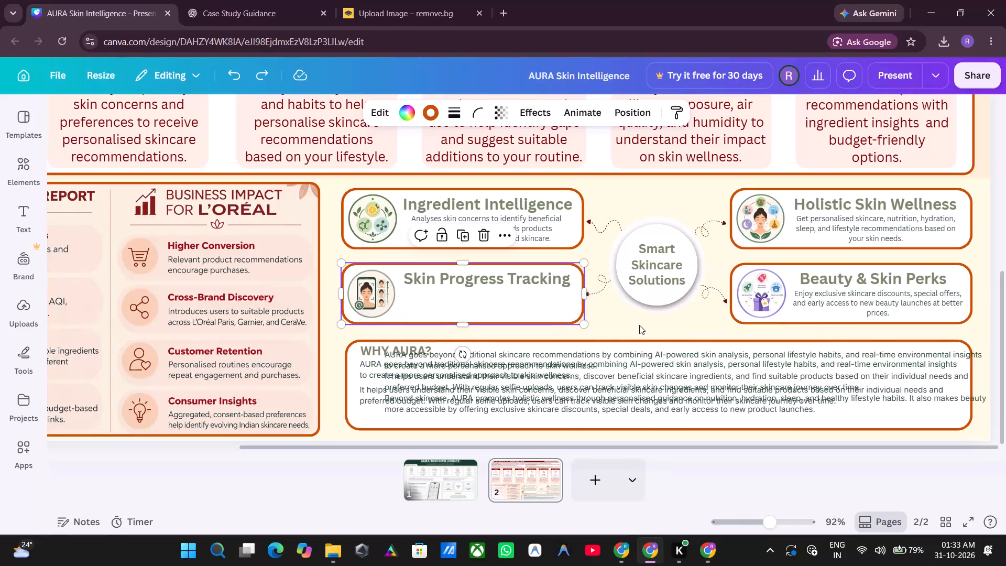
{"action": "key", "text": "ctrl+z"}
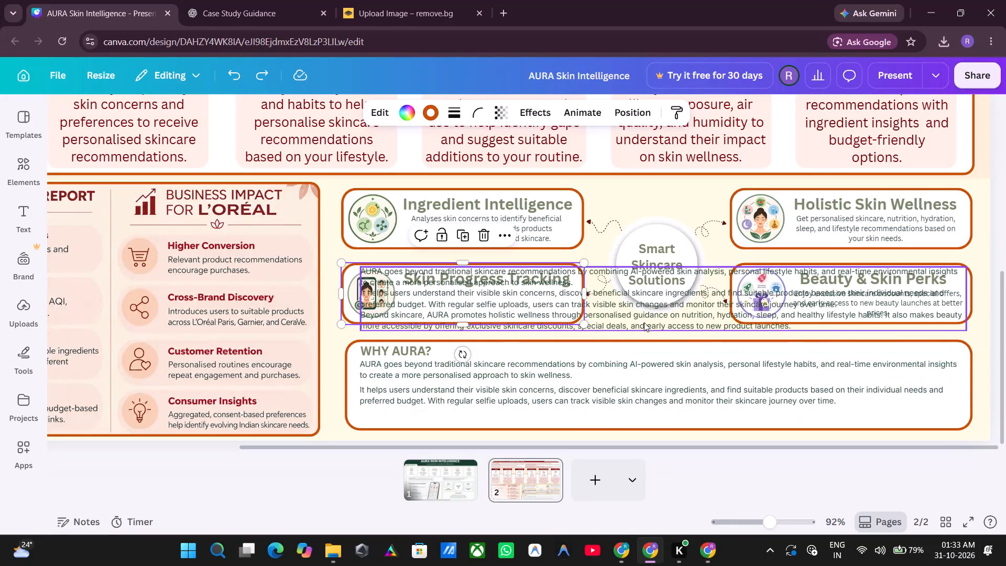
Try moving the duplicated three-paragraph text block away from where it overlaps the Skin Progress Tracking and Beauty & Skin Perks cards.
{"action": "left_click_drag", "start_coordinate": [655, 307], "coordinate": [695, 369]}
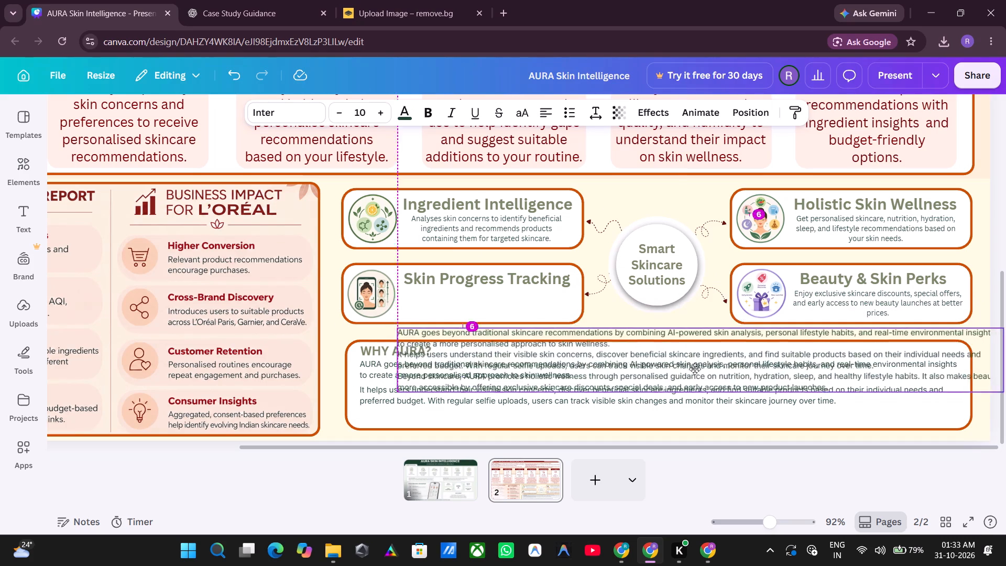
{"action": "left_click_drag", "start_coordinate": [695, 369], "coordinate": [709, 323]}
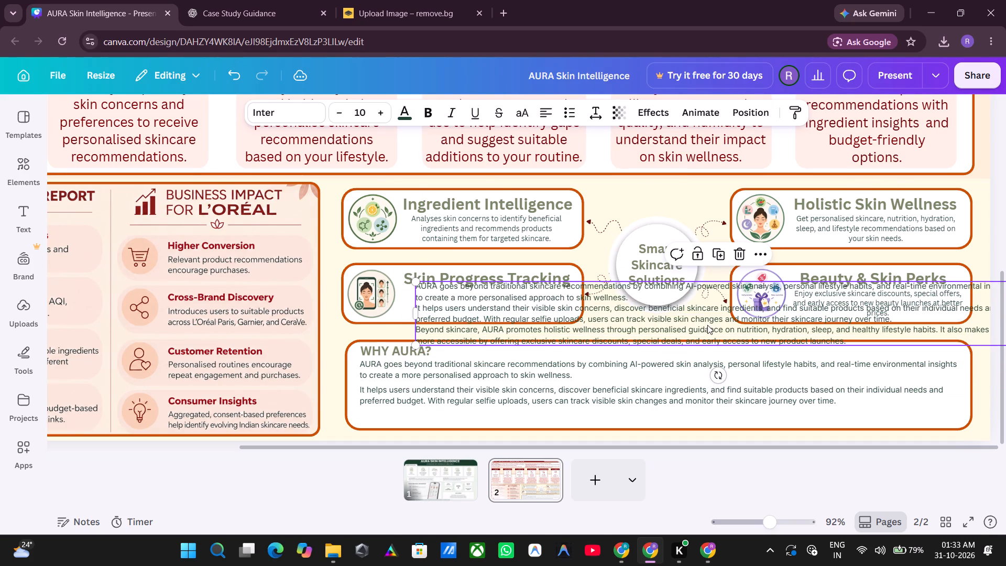
Undo the edits back to when the Skin Progress Tracking card still had its description and the WHY AURA? box held only its heading.
{"action": "key", "text": "ctrl+z"}
{"action": "key", "text": "ctrl+z"}
{"action": "key", "text": "ctrl+z"}
{"action": "key", "text": "ctrl+z"}
{"action": "key", "text": "ctrl+z"}
{"action": "key", "text": "ctrl+z"}
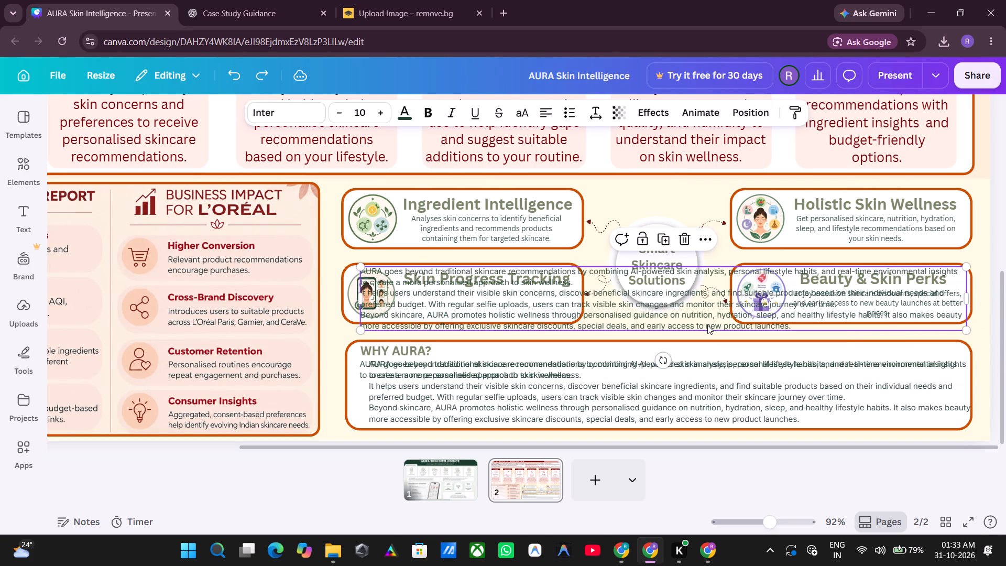
{"action": "key", "text": "ctrl+z"}
{"action": "key", "text": "ctrl+z"}
{"action": "key", "text": "ctrl+z"}
{"action": "key", "text": "ctrl+z"}
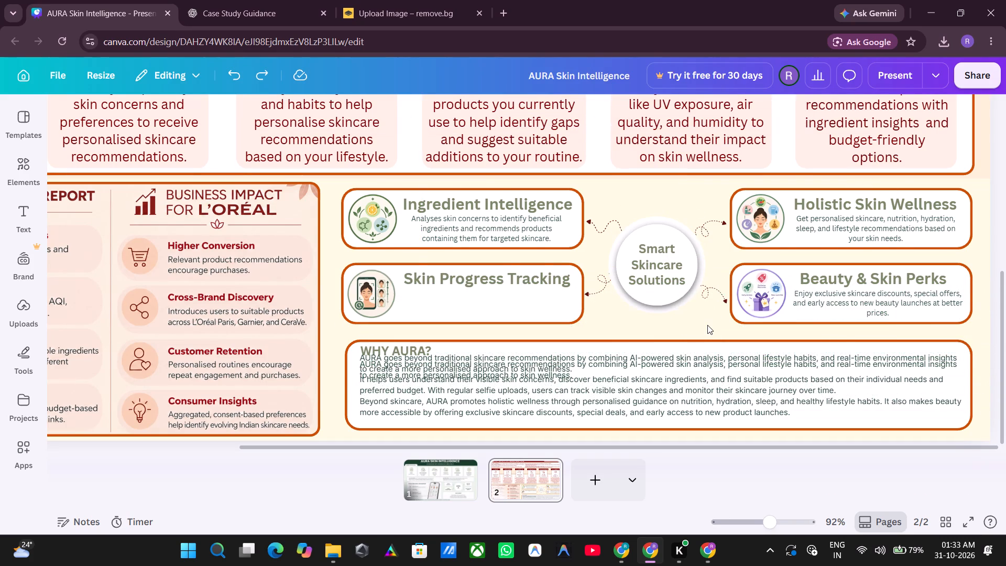
{"action": "key", "text": "ctrl+z"}
{"action": "key", "text": "ctrl+z"}
{"action": "key", "text": "ctrl+z"}
{"action": "key", "text": "ctrl+z"}
{"action": "key", "text": "ctrl+z"}
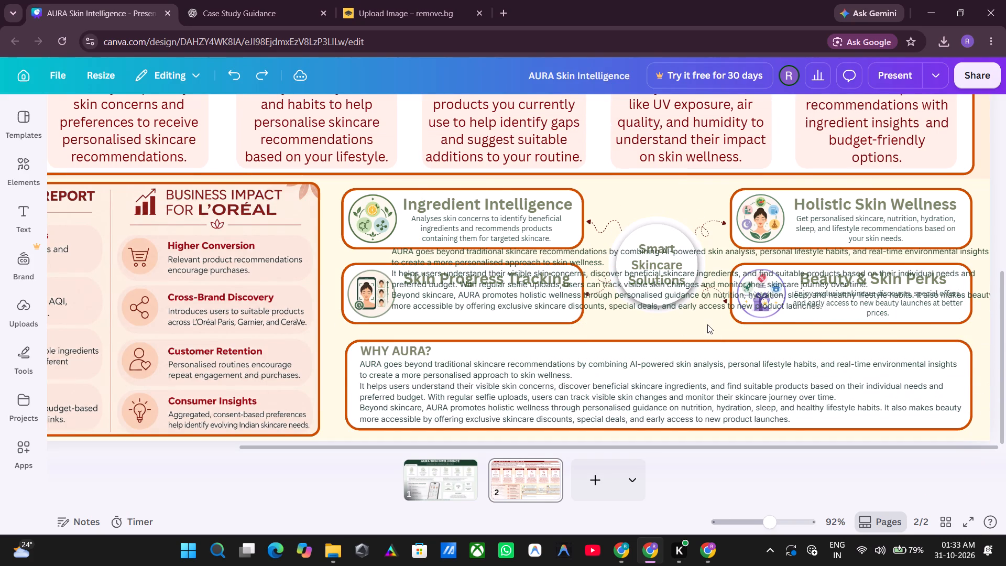
{"action": "key", "text": "ctrl+z"}
{"action": "key", "text": "ctrl+z"}
{"action": "key", "text": "ctrl+z"}
{"action": "key", "text": "ctrl+z"}
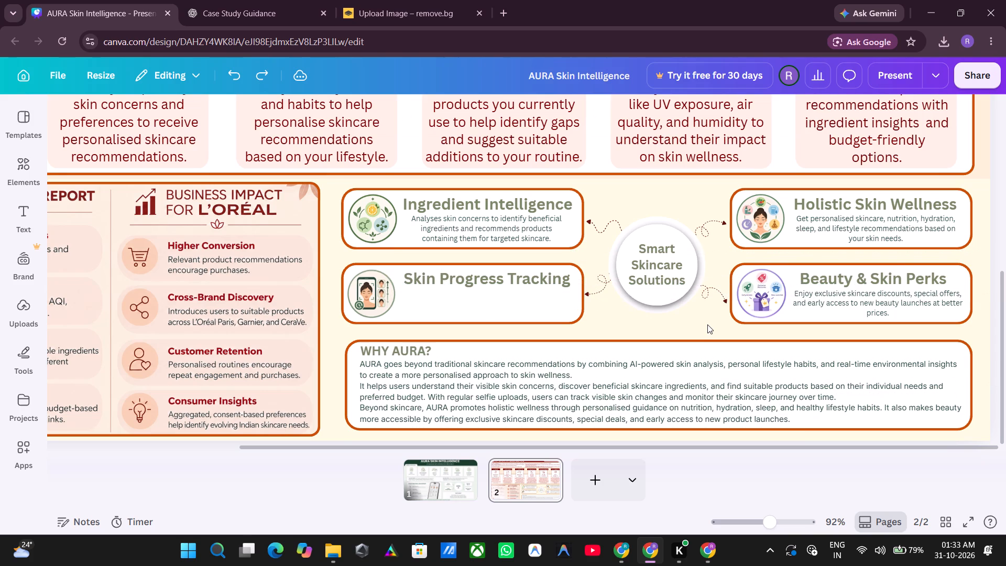
{"action": "key", "text": "ctrl+z"}
{"action": "scroll", "coordinate": [619, 326], "scroll_direction": "up", "scroll_amount": 1}
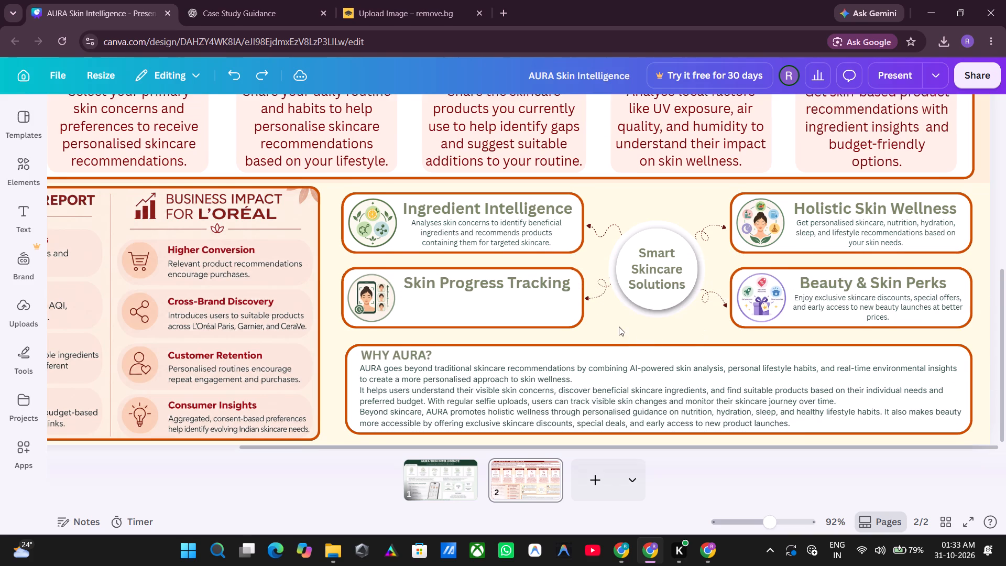
{"action": "scroll", "coordinate": [619, 326], "scroll_direction": "up", "scroll_amount": 1}
{"action": "scroll", "coordinate": [621, 323], "scroll_direction": "down", "scroll_amount": 2}
{"action": "key", "text": "ctrl+z"}
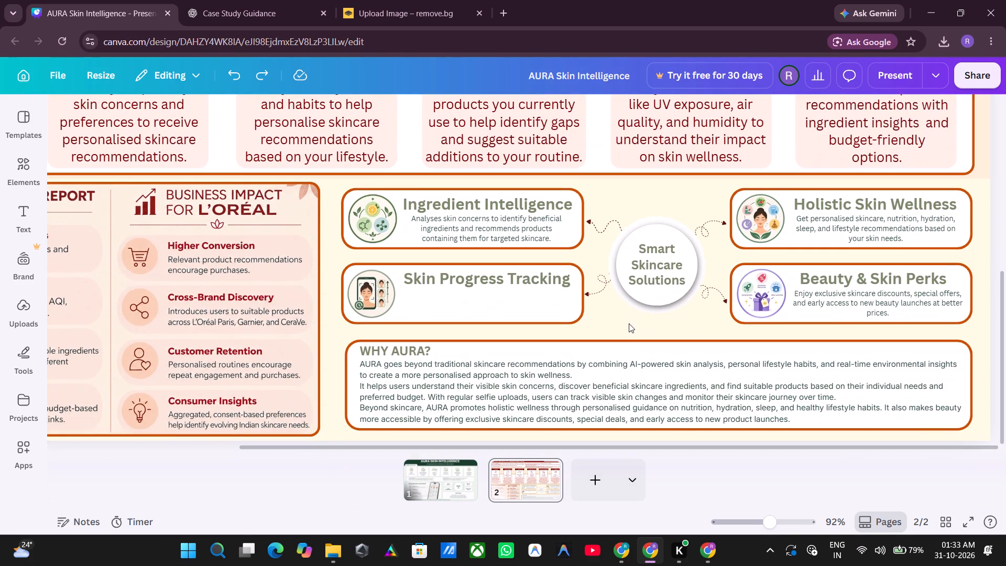
{"action": "key", "text": "ctrl+z"}
{"action": "key", "text": "ctrl+z"}
{"action": "key", "text": "ctrl+z"}
{"action": "key", "text": "ctrl+z"}
{"action": "key", "text": "ctrl+z"}
{"action": "key", "text": "ctrl+z"}
{"action": "key", "text": "ctrl+z"}
{"action": "key", "text": "ctrl+z"}
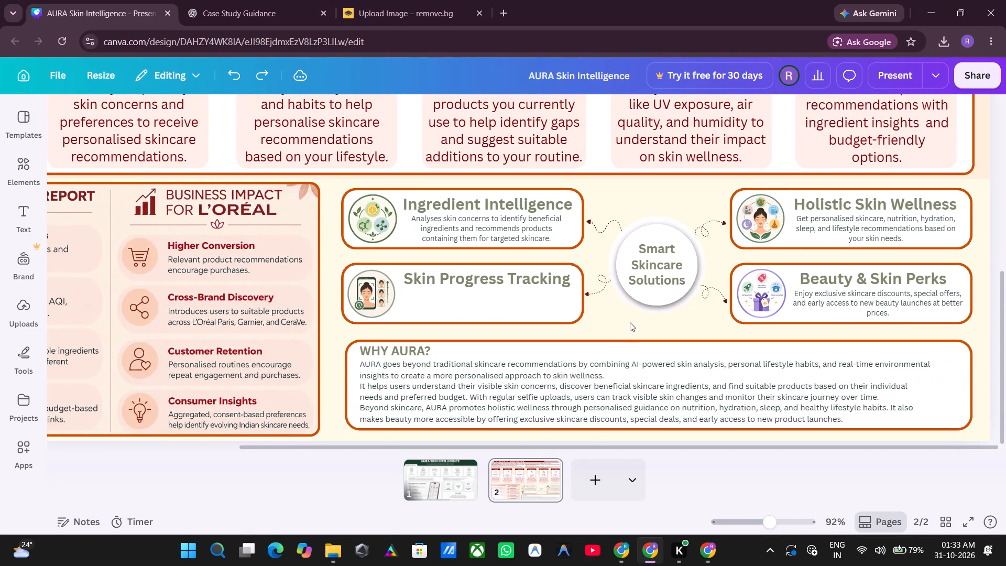
{"action": "key", "text": "ctrl+z"}
{"action": "key", "text": "ctrl+z"}
{"action": "key", "text": "ctrl+z"}
{"action": "key", "text": "ctrl+z"}
{"action": "key", "text": "ctrl+z"}
{"action": "key", "text": "ctrl+z"}
{"action": "key", "text": "ctrl+z"}
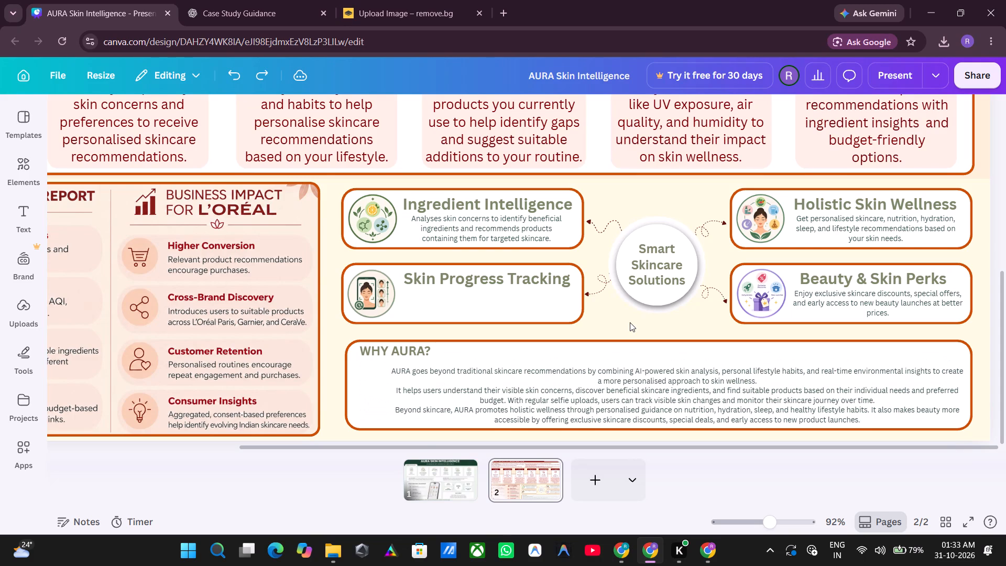
{"action": "key", "text": "ctrl+z"}
{"action": "key", "text": "ctrl+z"}
{"action": "key", "text": "ctrl+z"}
{"action": "key", "text": "ctrl+z"}
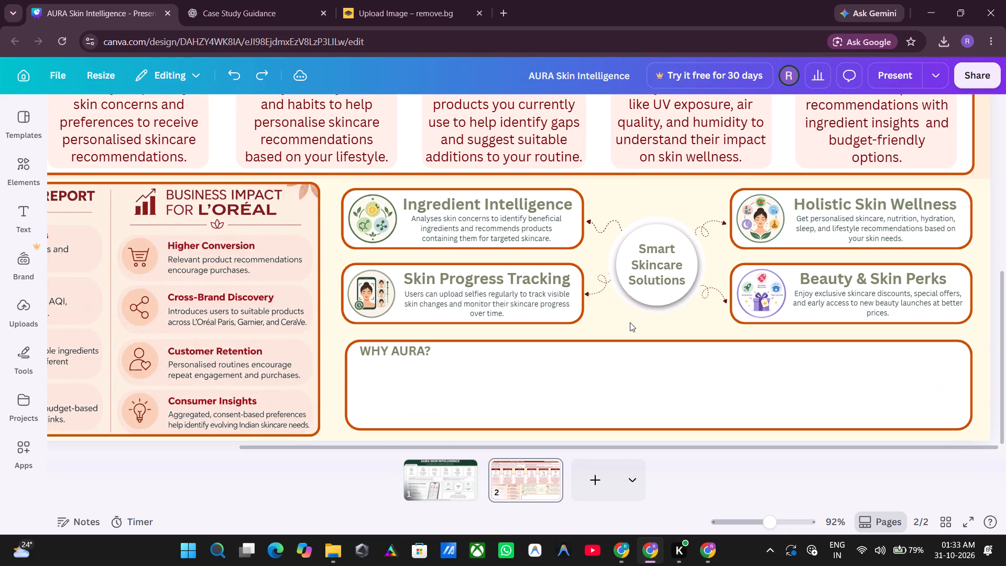
Duplicate the Skin Progress Tracking description and place the copy directly under the WHY AURA? heading, aligned with its left edge.
{"action": "left_click", "coordinate": [531, 310]}
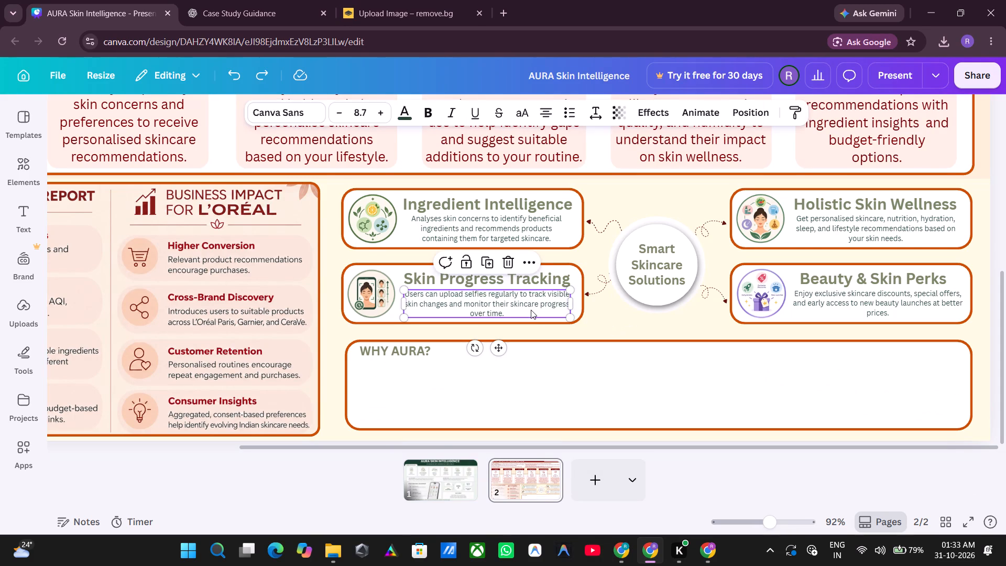
{"action": "left_click", "coordinate": [489, 265]}
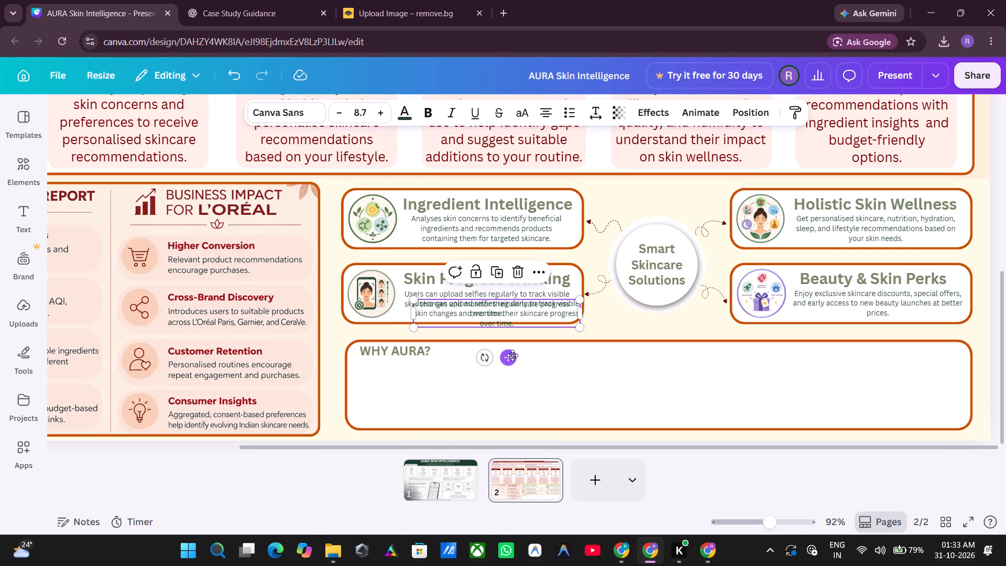
{"action": "left_click_drag", "start_coordinate": [512, 355], "coordinate": [459, 418]}
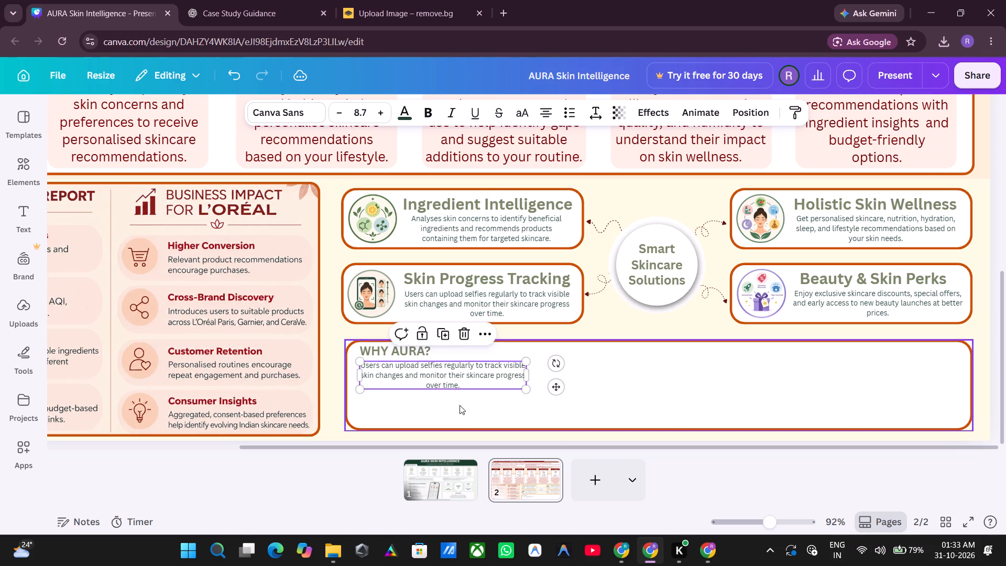
Change the font of the copied description in the WHY AURA? box to Inter.
{"action": "left_click", "coordinate": [468, 379]}
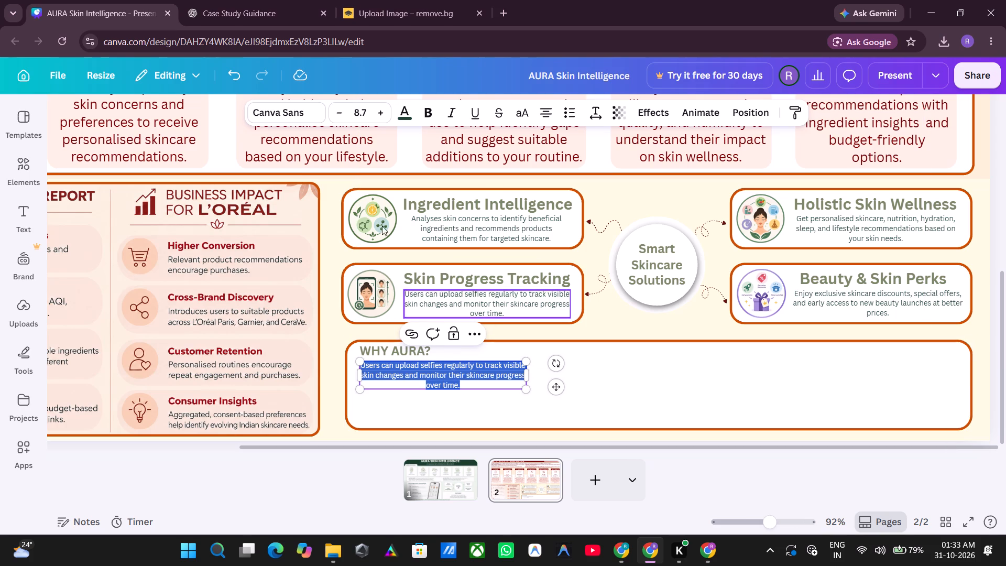
{"action": "left_click", "coordinate": [297, 114]}
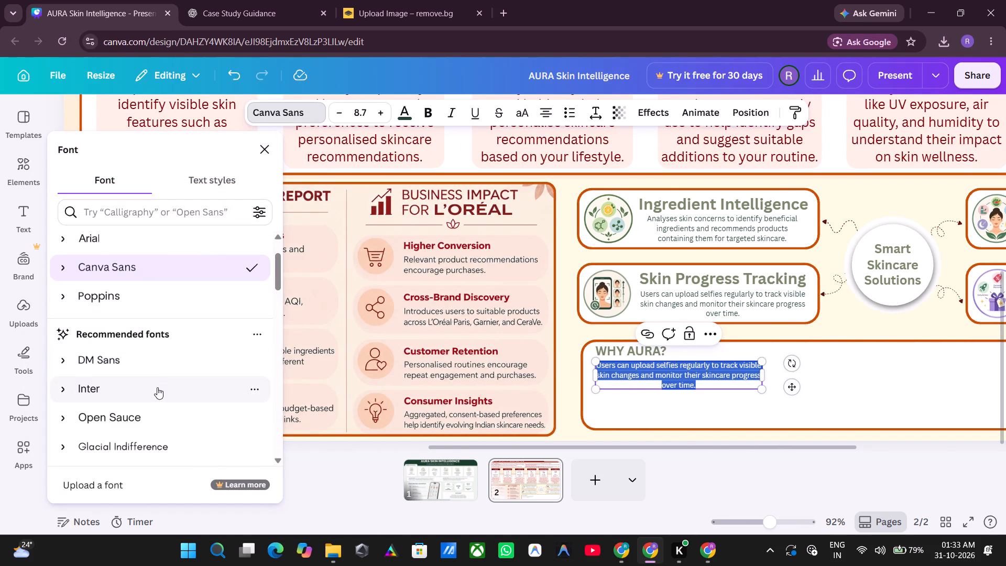
{"action": "left_click", "coordinate": [157, 387]}
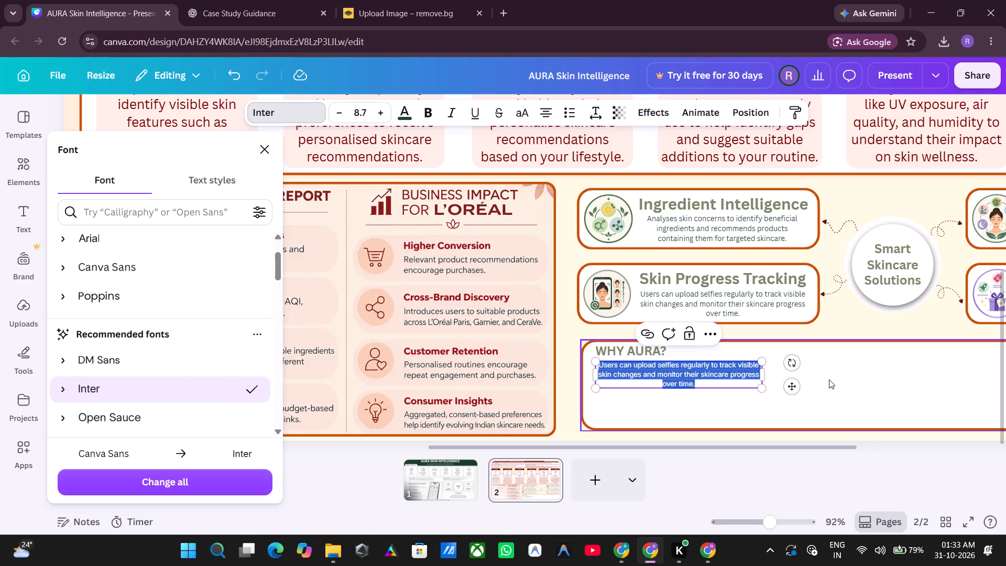
{"action": "left_click", "coordinate": [829, 379]}
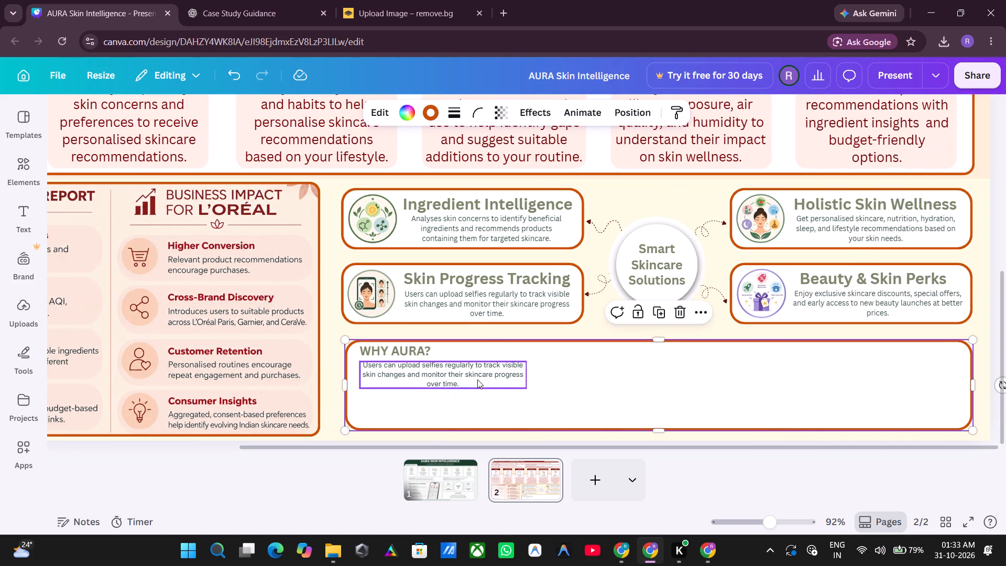
{"action": "left_click", "coordinate": [477, 379]}
{"action": "left_click", "coordinate": [477, 379]}
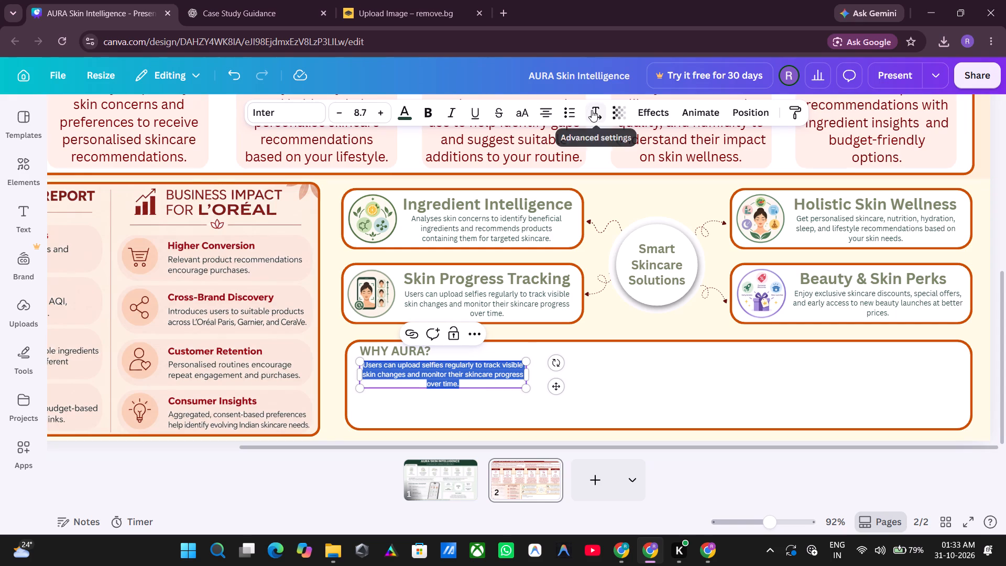
{"action": "left_click", "coordinate": [622, 550]}
{"action": "left_click", "coordinate": [644, 553]}
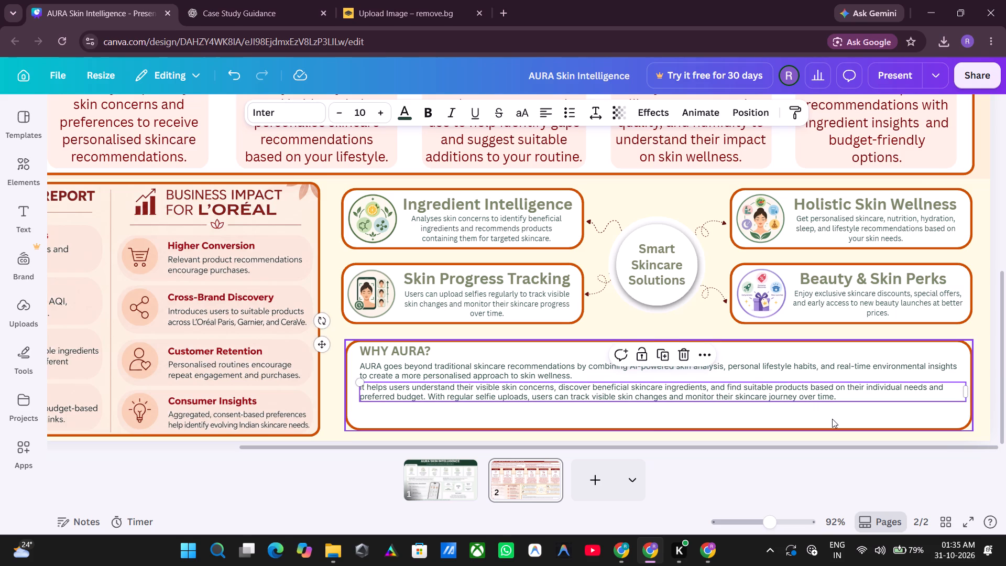
{"action": "left_click", "coordinate": [832, 419]}
Duplicate the second WHY AURA? paragraph and replace the copy's text with ChatGPT's third paragraph, "Beyond skincare, AURA promotes holistic wellness…".
{"action": "left_click", "coordinate": [821, 396]}
{"action": "left_click", "coordinate": [663, 358]}
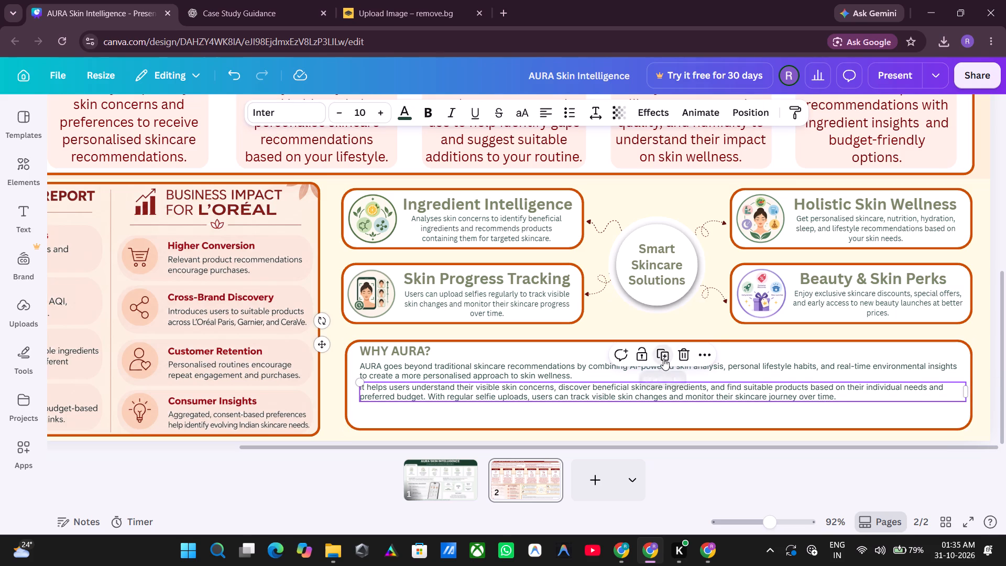
{"action": "left_click", "coordinate": [263, 1]}
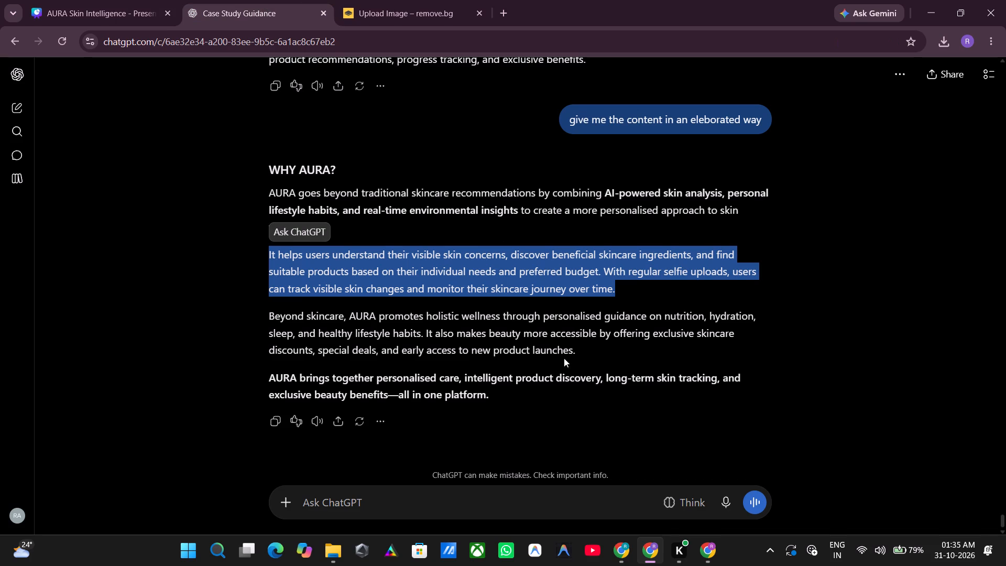
{"action": "left_click_drag", "start_coordinate": [584, 350], "coordinate": [264, 321]}
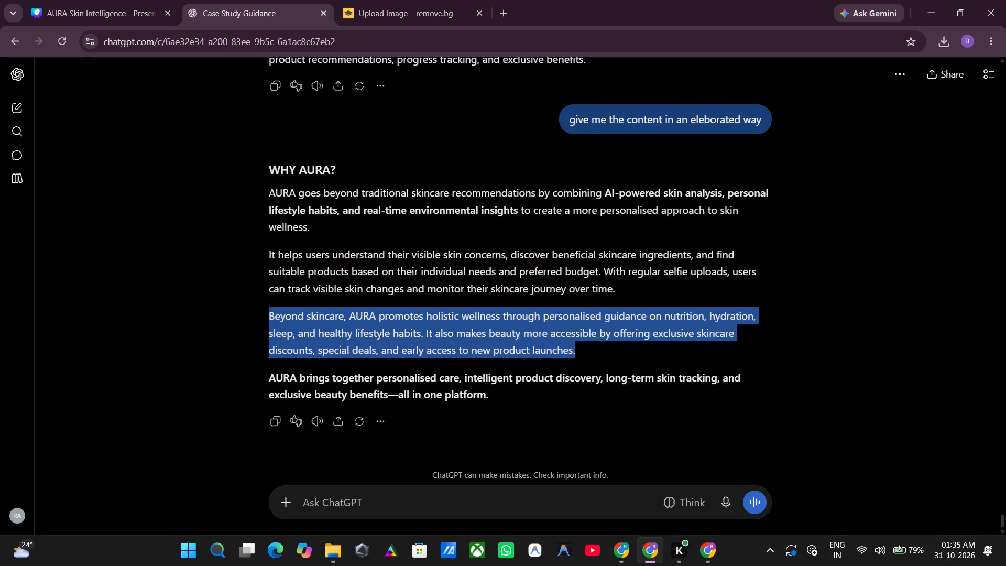
{"action": "key", "text": "ctrl+c"}
{"action": "left_click", "coordinate": [90, 0]}
{"action": "left_click", "coordinate": [657, 417]}
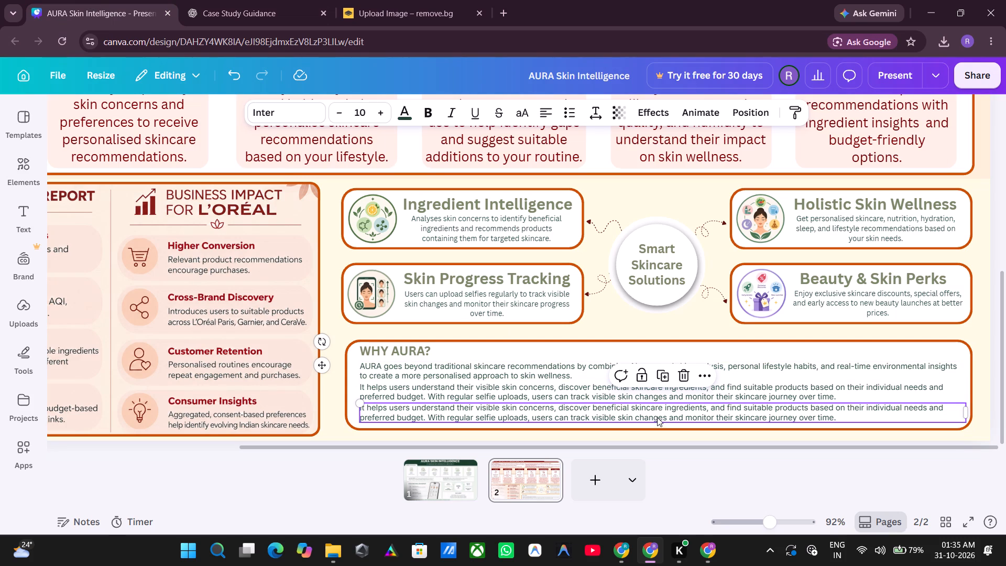
{"action": "key", "text": "ctrl+v"}
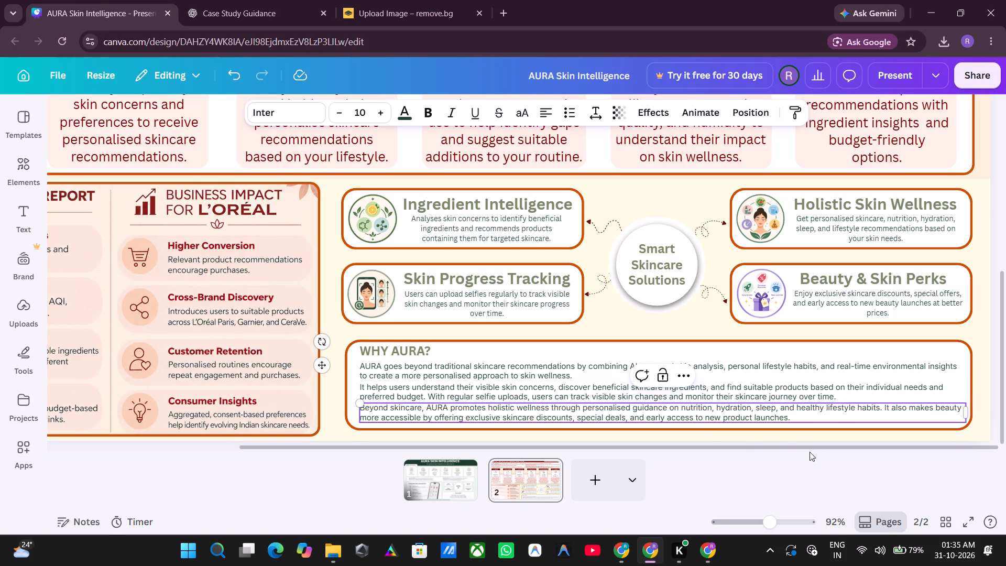
{"action": "left_click", "coordinate": [828, 436]}
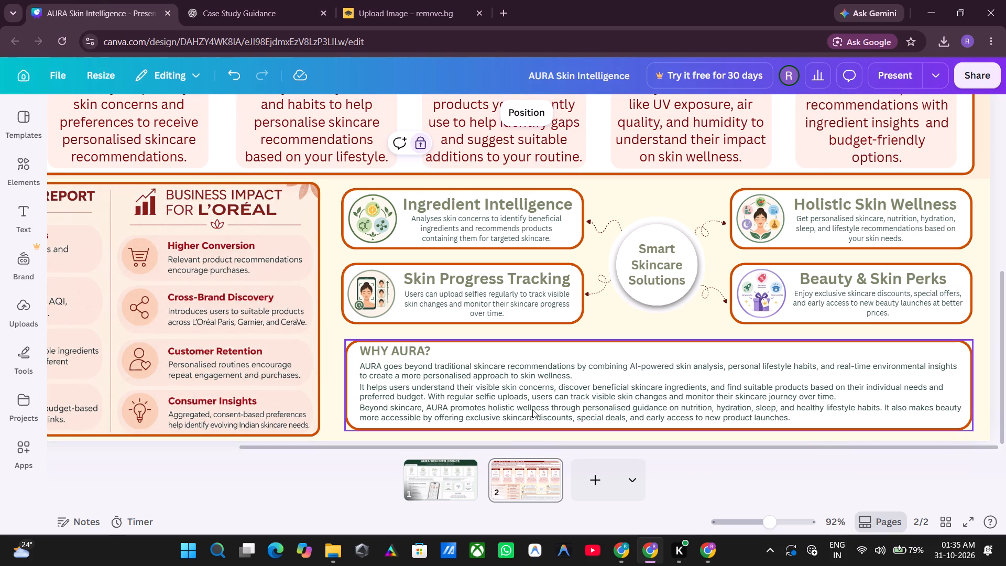
Nudge the third WHY AURA? paragraph down slightly to separate it from the second paragraph.
{"action": "left_click", "coordinate": [547, 418]}
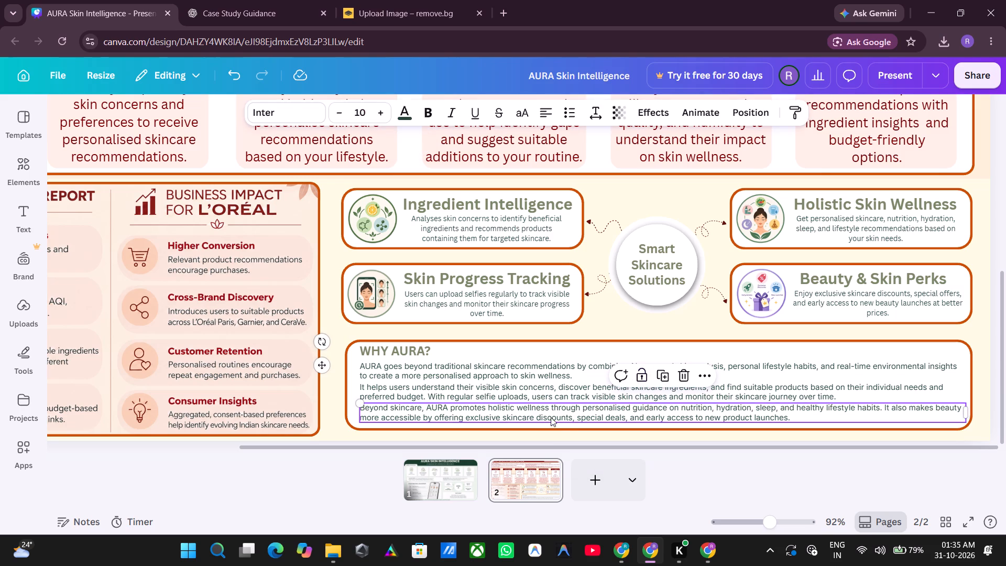
{"action": "key", "text": "Down"}
{"action": "key", "text": "Down"}
{"action": "key", "text": "Down"}
{"action": "key", "text": "Down"}
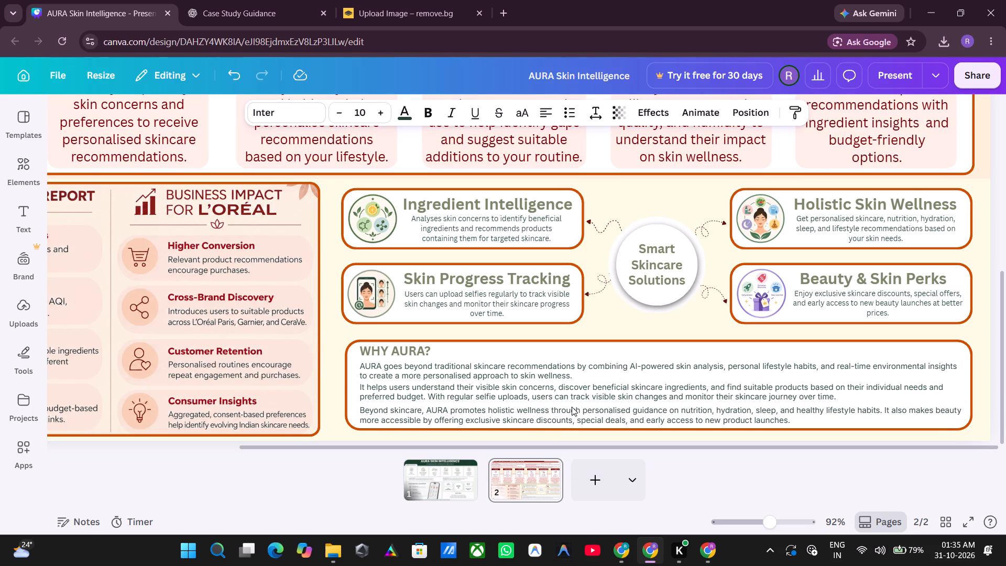
{"action": "key", "text": "Up"}
Fine-tune the vertical position of the second WHY AURA? paragraph between the first and third paragraphs.
{"action": "left_click", "coordinate": [564, 396]}
{"action": "key", "text": "Down"}
{"action": "key", "text": "Down"}
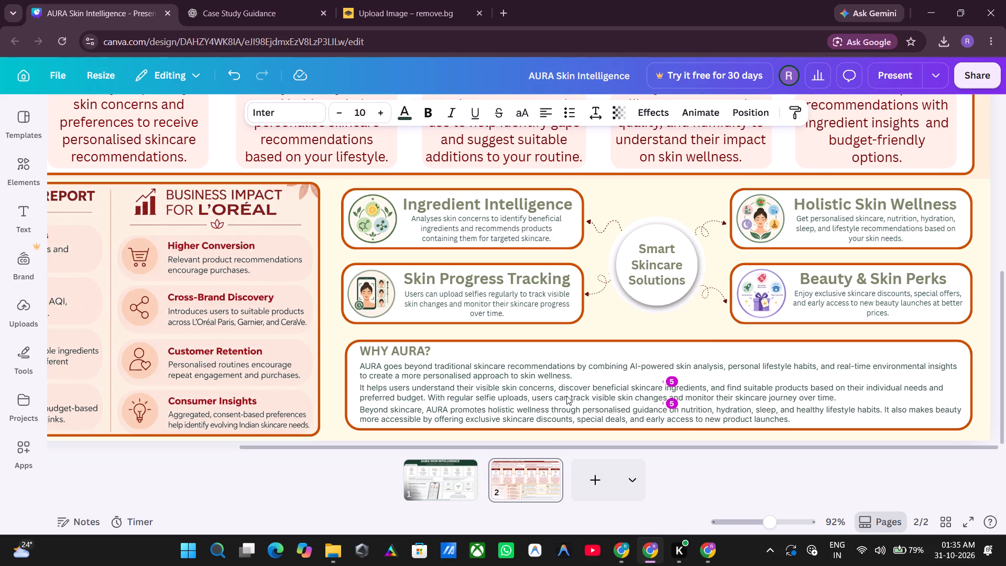
{"action": "key", "text": "Up"}
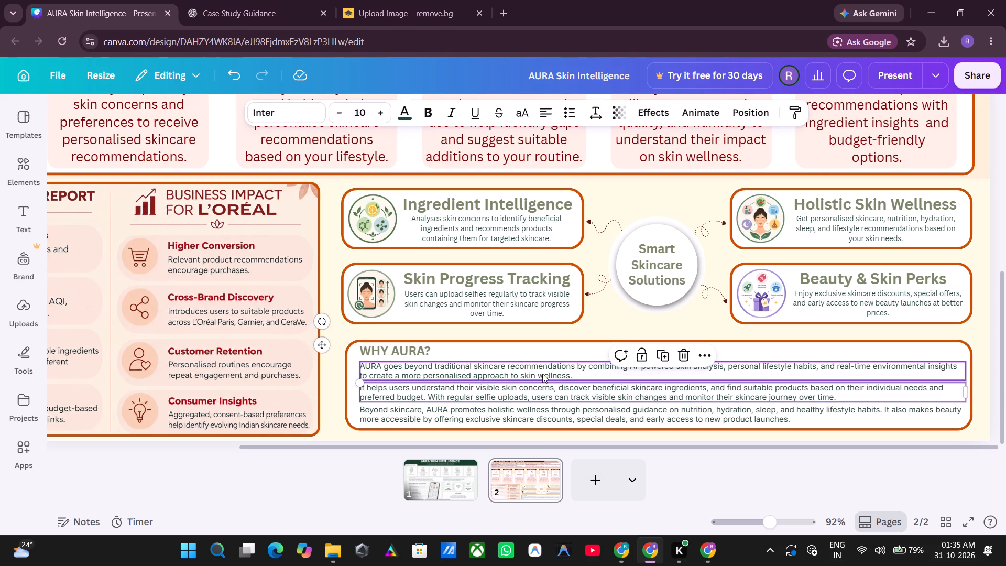
{"action": "key", "text": "Up"}
{"action": "key", "text": "Up"}
{"action": "key", "text": "Down"}
{"action": "key", "text": "Down"}
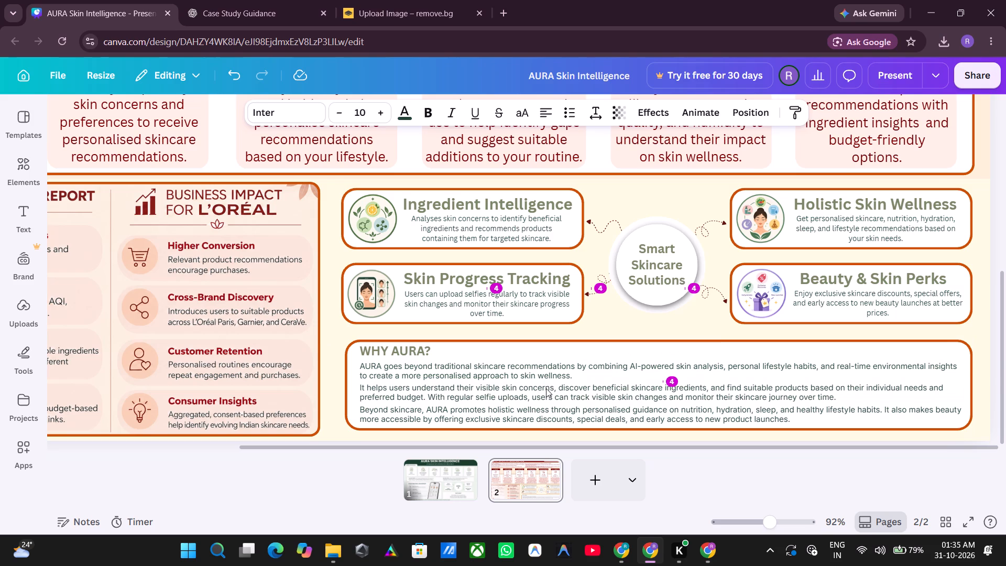
Nudge the first WHY AURA? paragraph up slightly toward the heading, leaving a small gap below the heading.
{"action": "left_click", "coordinate": [545, 376]}
{"action": "key", "text": "Up"}
{"action": "key", "text": "Up"}
{"action": "key", "text": "Up"}
{"action": "key", "text": "Up"}
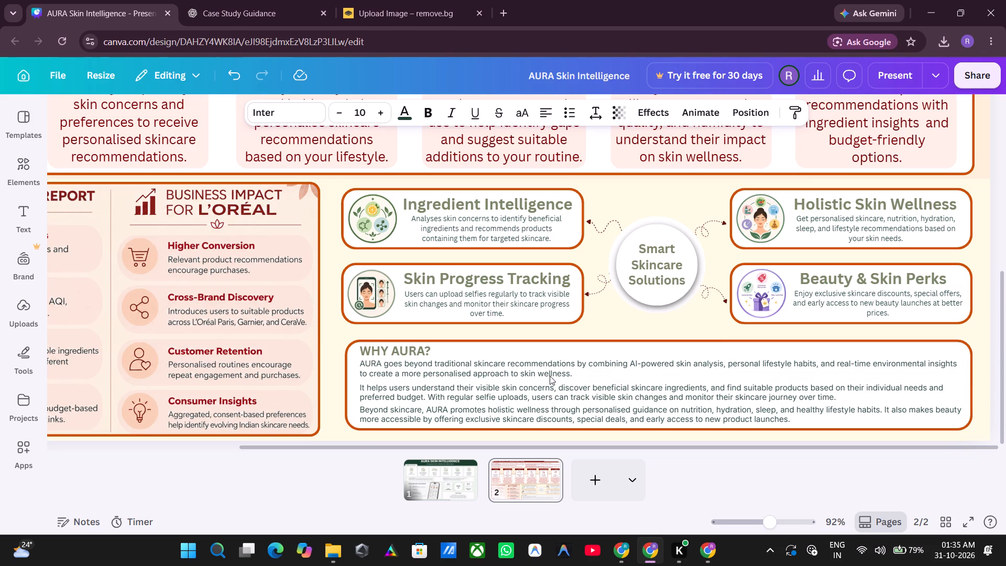
{"action": "key", "text": "Up"}
{"action": "key", "text": "Up"}
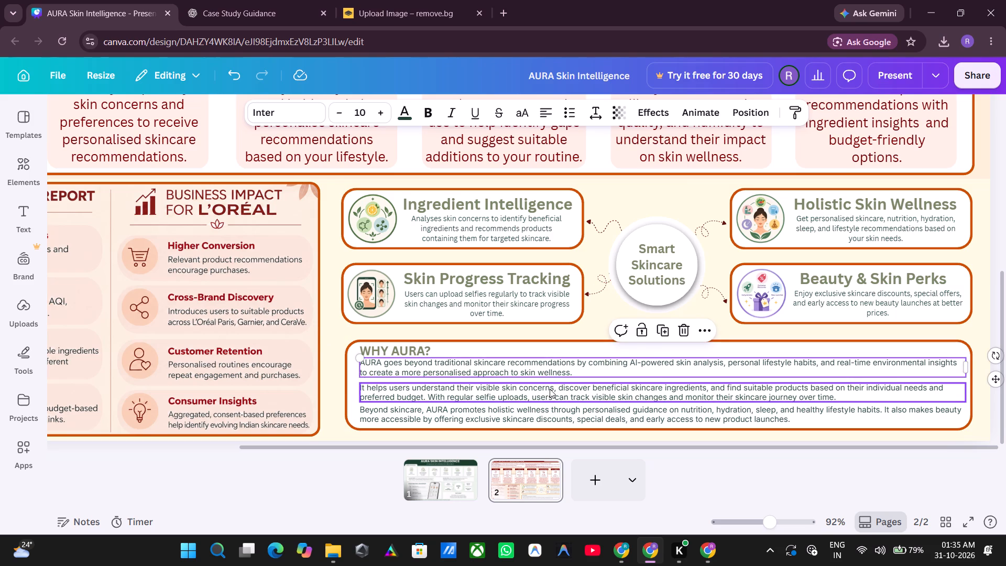
{"action": "left_click", "coordinate": [550, 389]}
{"action": "left_click", "coordinate": [553, 368]}
{"action": "key", "text": "Down"}
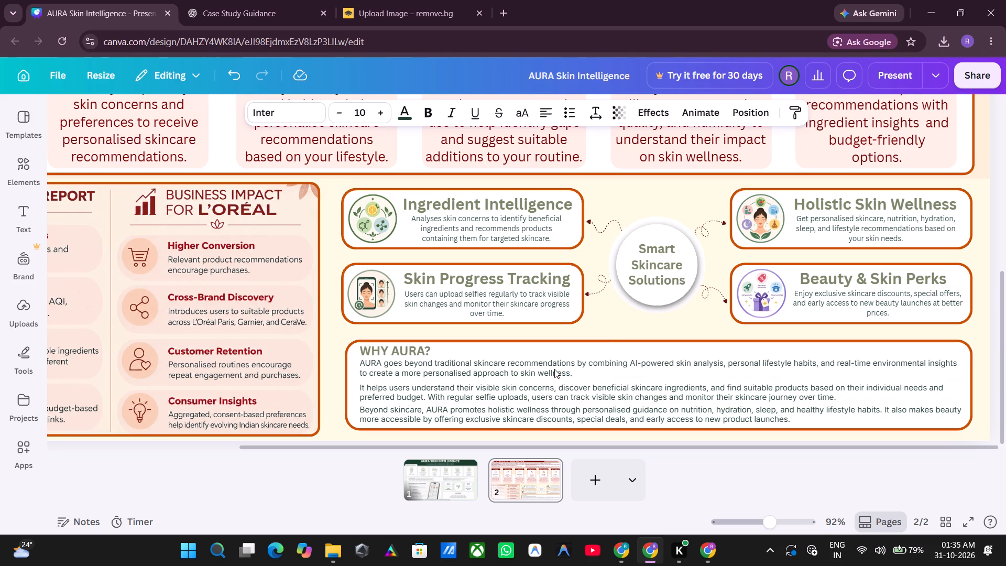
{"action": "key", "text": "Down"}
{"action": "key", "text": "Down"}
{"action": "key", "text": "Down"}
{"action": "key", "text": "Up"}
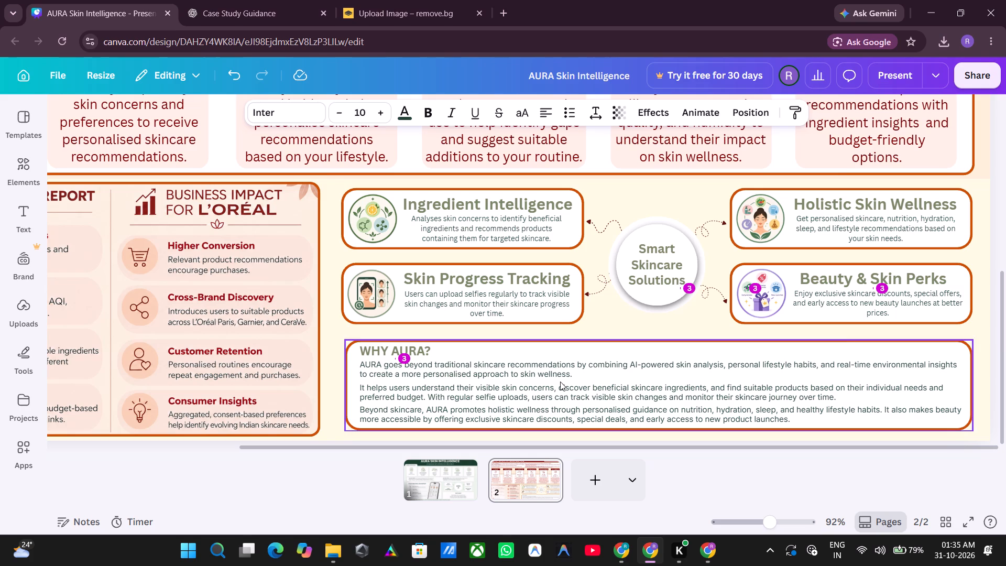
Nudge the second WHY AURA? paragraph up slightly to even out the gaps between the three paragraphs.
{"action": "left_click", "coordinate": [562, 385]}
{"action": "key", "text": "Up"}
{"action": "key", "text": "Up"}
{"action": "key", "text": "Down"}
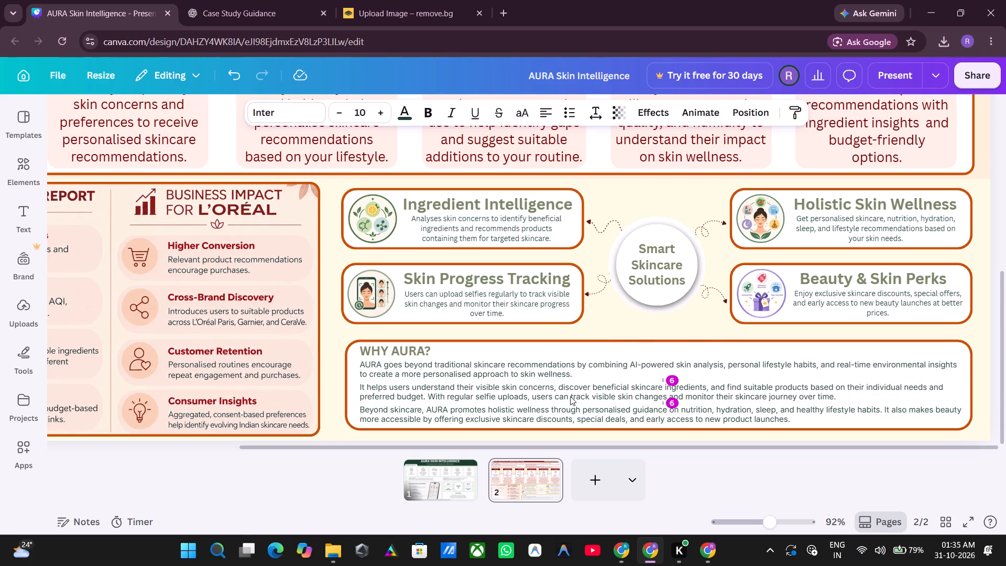
{"action": "left_click", "coordinate": [807, 471]}
{"action": "left_click", "coordinate": [819, 464]}
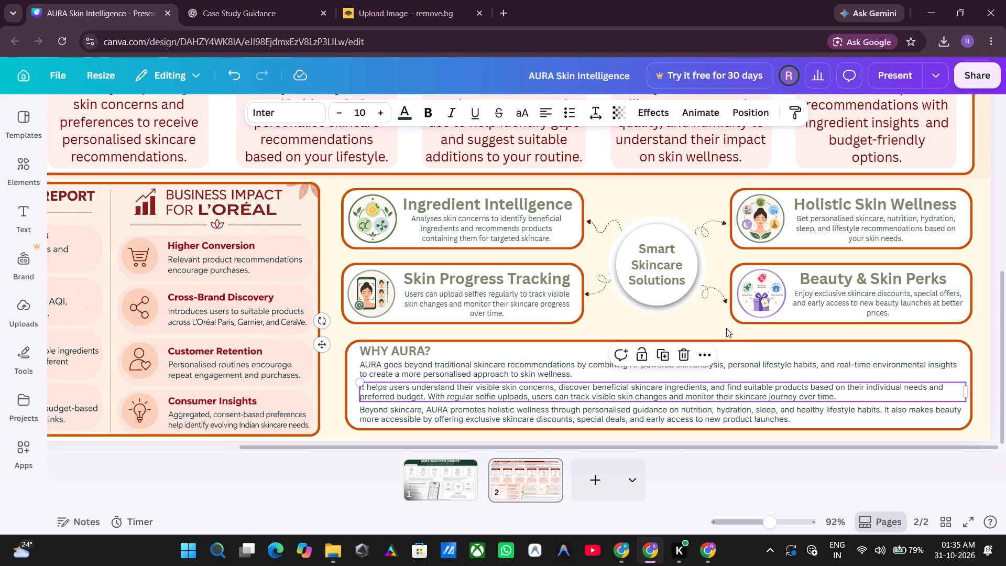
{"action": "left_click", "coordinate": [726, 328]}
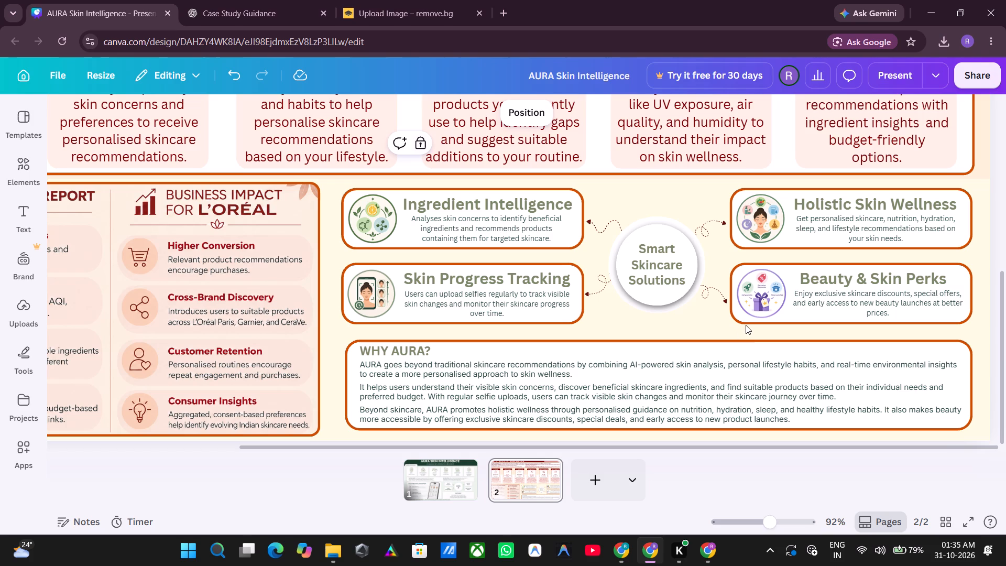
{"action": "left_click", "coordinate": [637, 388]}
{"action": "key", "text": "Up"}
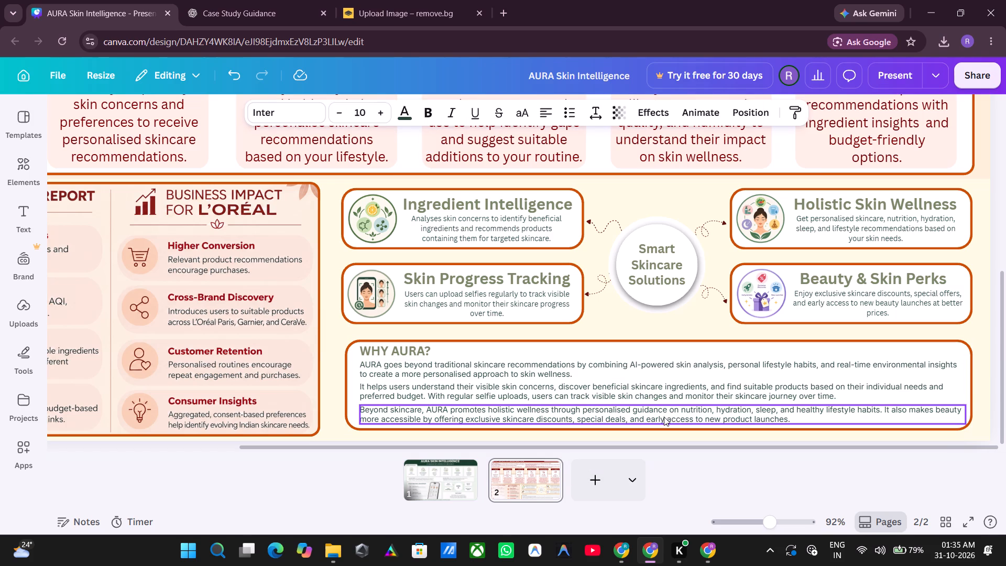
{"action": "key", "text": "Up"}
{"action": "key", "text": "Down"}
{"action": "left_click", "coordinate": [710, 463]}
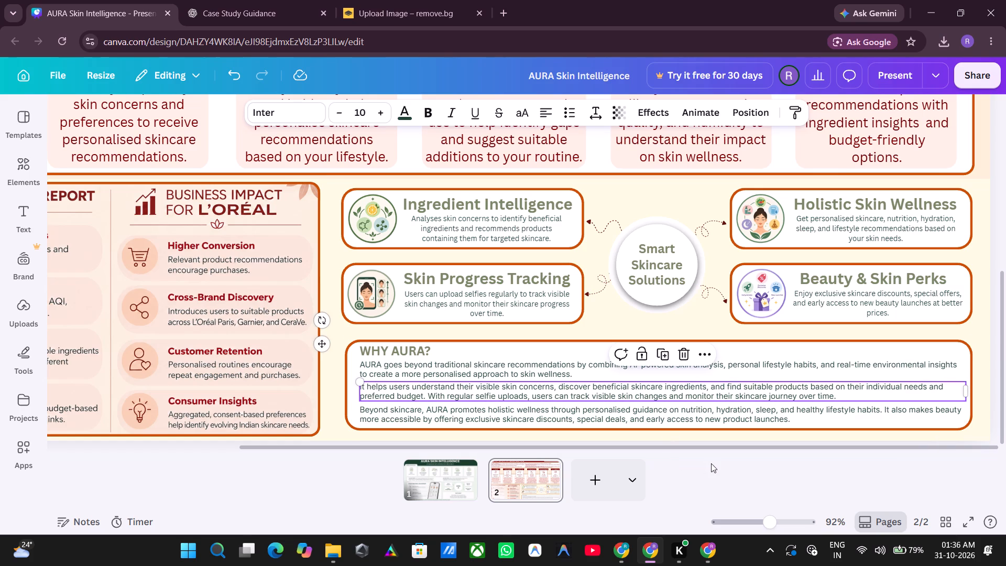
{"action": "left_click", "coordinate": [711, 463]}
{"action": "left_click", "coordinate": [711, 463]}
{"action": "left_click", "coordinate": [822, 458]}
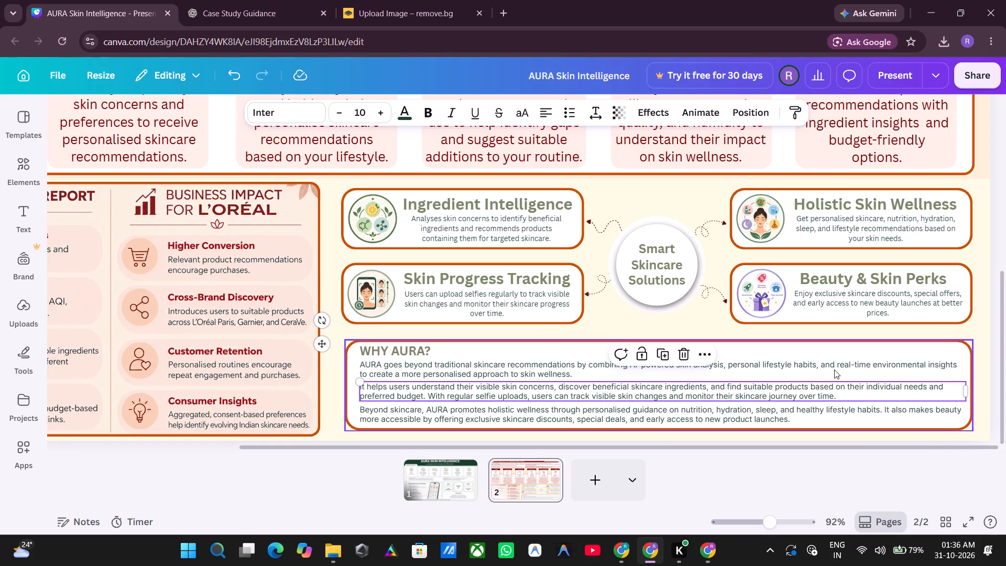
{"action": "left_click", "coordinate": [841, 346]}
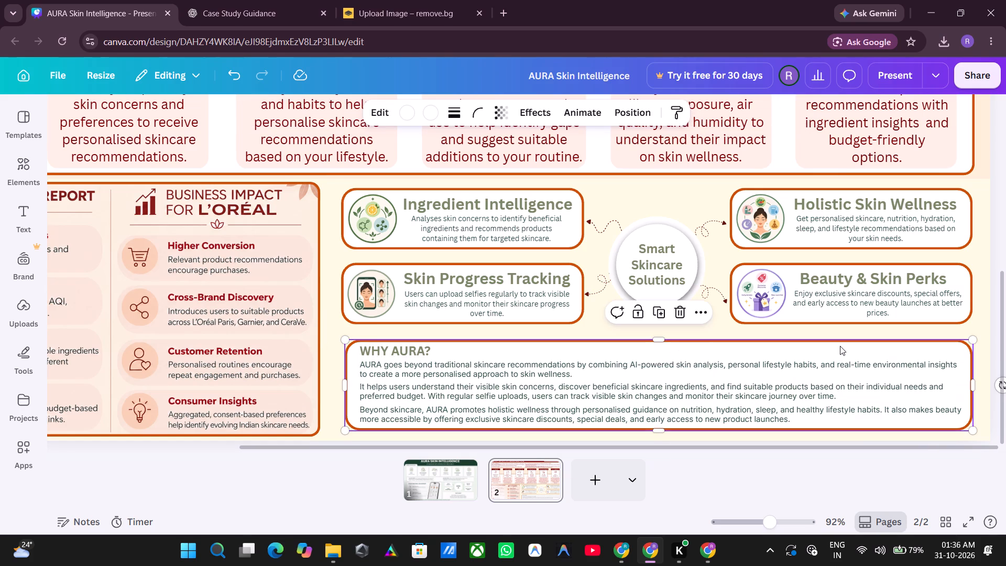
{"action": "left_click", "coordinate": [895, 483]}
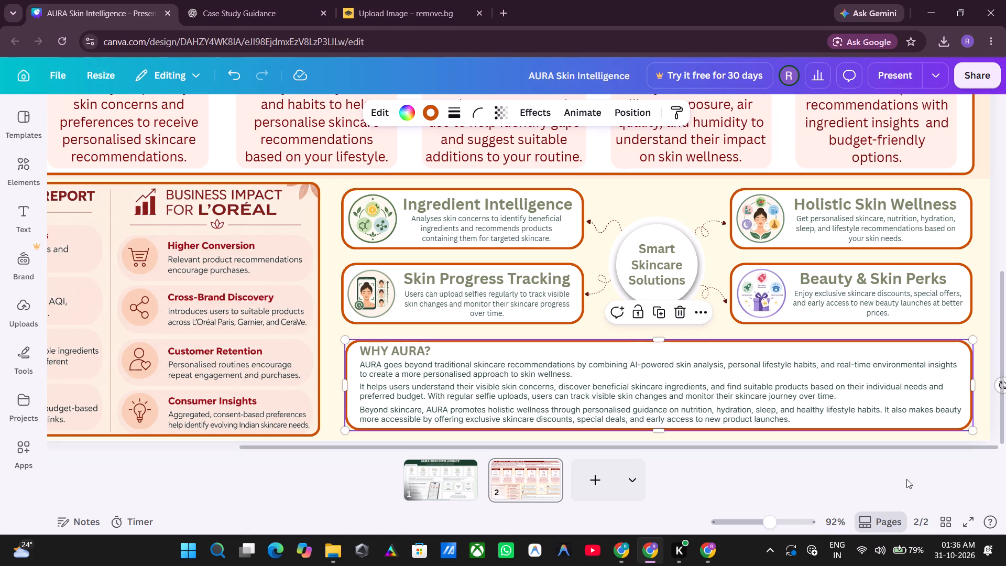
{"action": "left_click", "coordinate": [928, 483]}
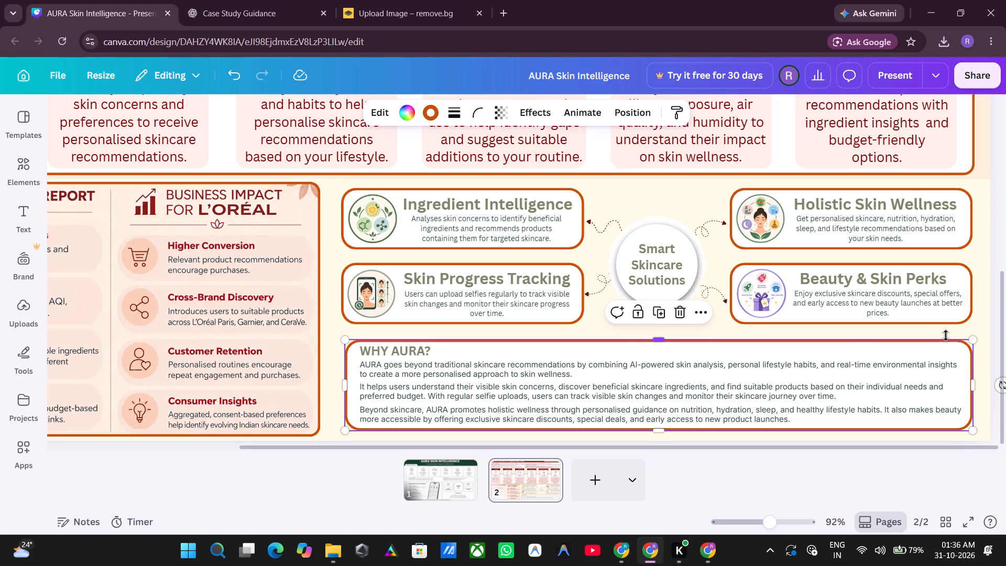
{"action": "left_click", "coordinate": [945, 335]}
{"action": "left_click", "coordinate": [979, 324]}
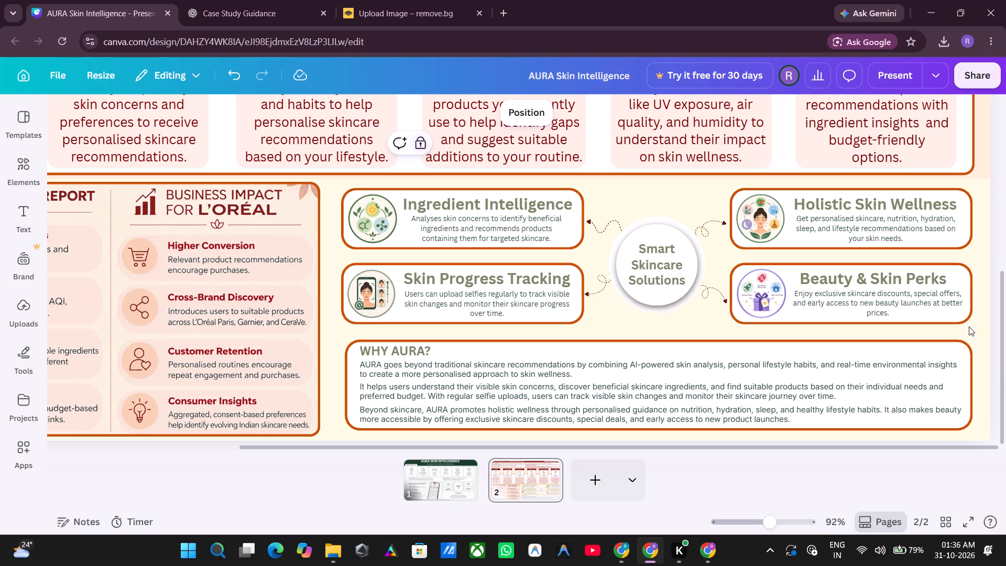
Nudge the WHY AURA? heading very slightly to the right to line it up with the paragraphs below.
{"action": "left_click", "coordinate": [423, 343]}
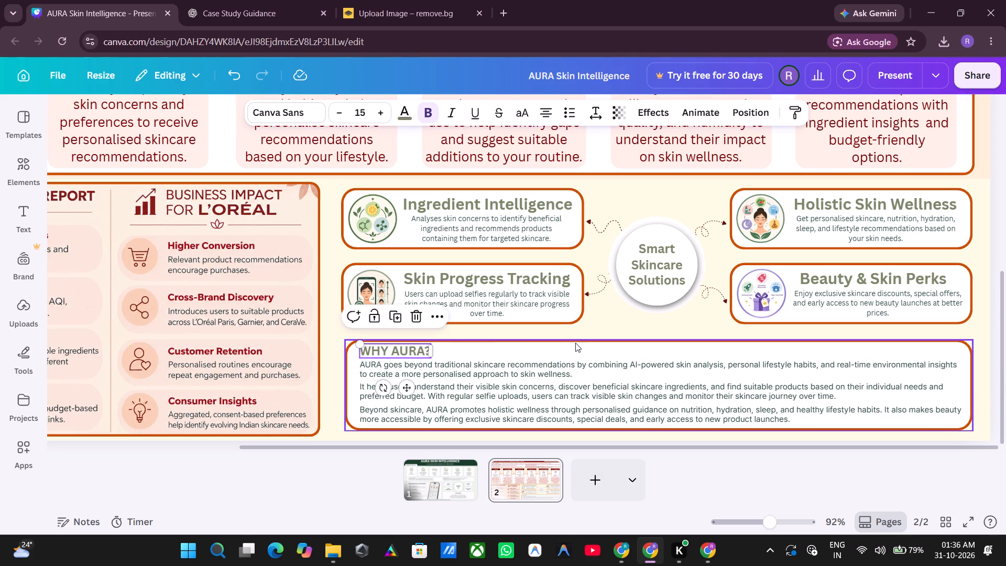
{"action": "key", "text": "Right"}
{"action": "key", "text": "Right"}
{"action": "key", "text": "Left"}
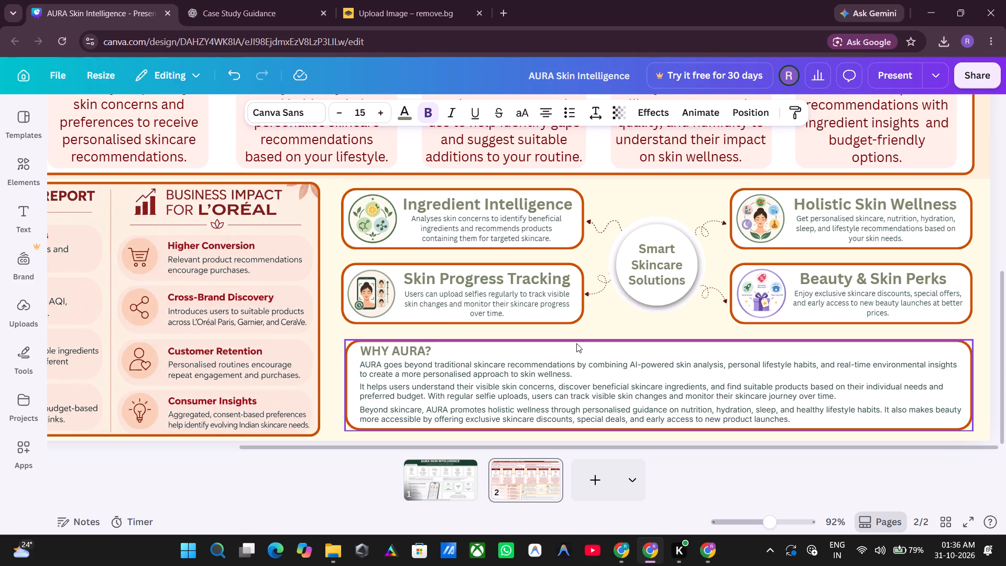
{"action": "left_click", "coordinate": [777, 470]}
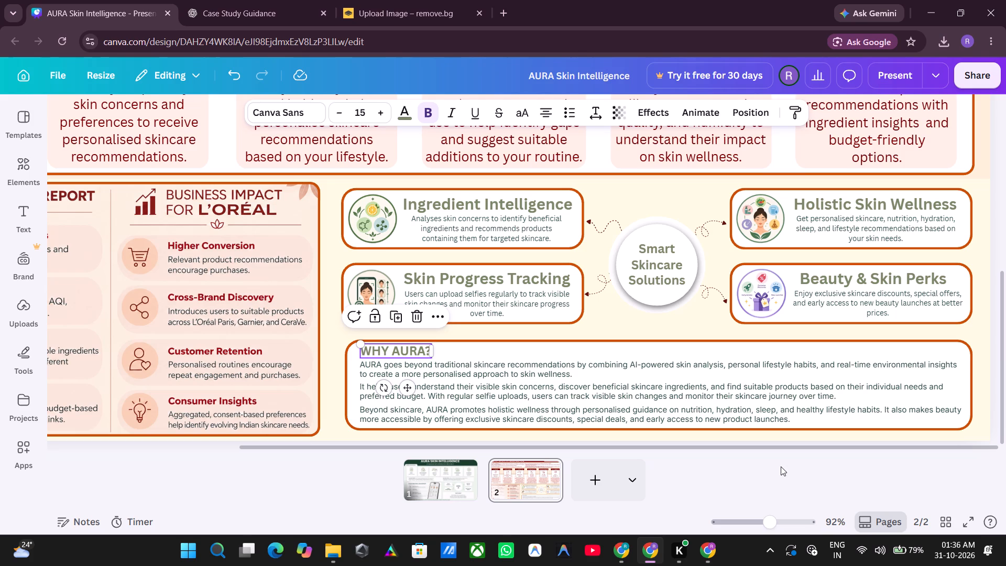
{"action": "left_click", "coordinate": [772, 469]}
{"action": "left_click", "coordinate": [772, 468]}
{"action": "left_click", "coordinate": [693, 329]}
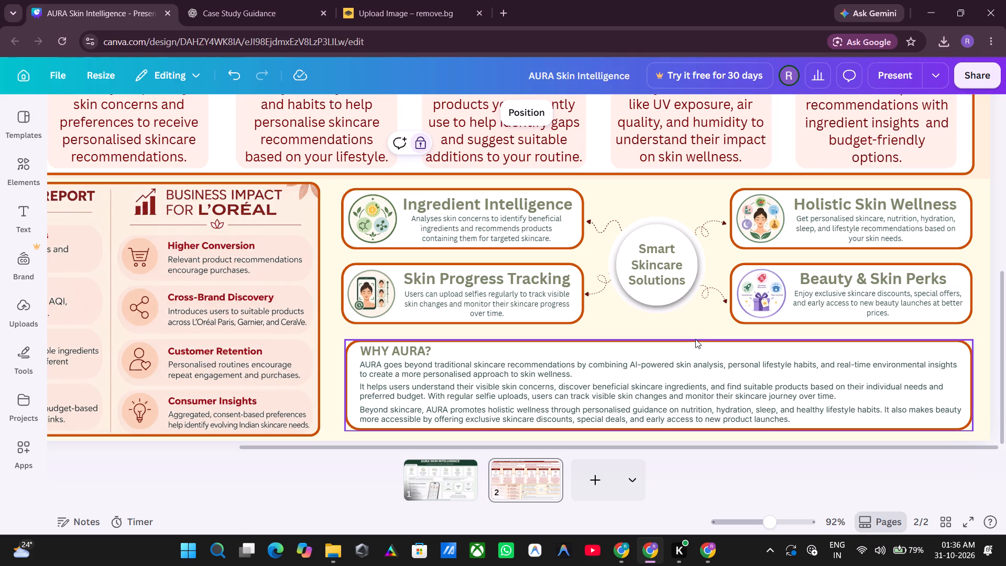
Make the word AURA at the start of the first WHY AURA? paragraph bold.
{"action": "double_click", "coordinate": [381, 363]}
{"action": "left_click_drag", "start_coordinate": [381, 364], "coordinate": [368, 367]}
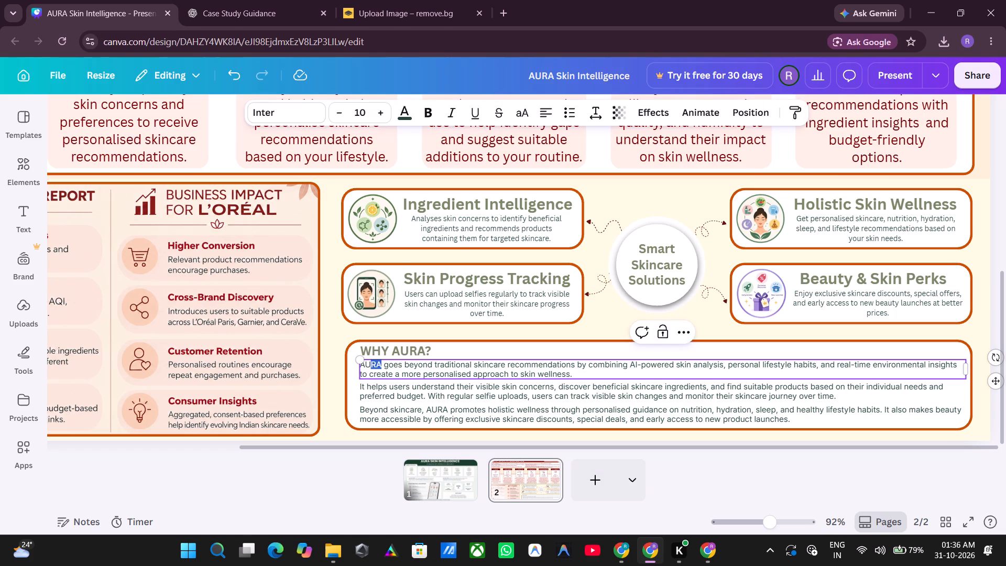
{"action": "left_click_drag", "start_coordinate": [368, 367], "coordinate": [356, 367]}
{"action": "left_click", "coordinate": [430, 114]}
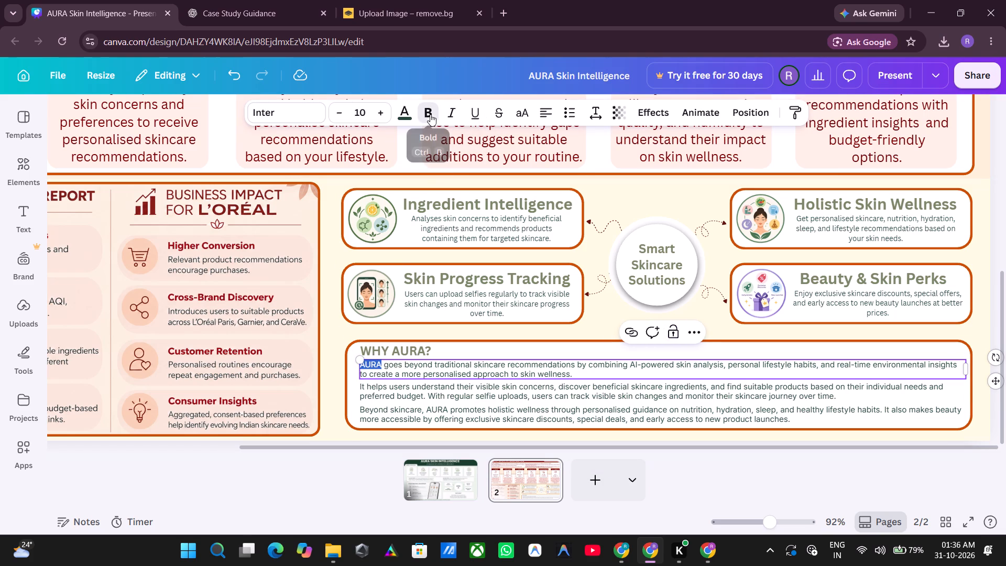
{"action": "double_click", "coordinate": [699, 476]}
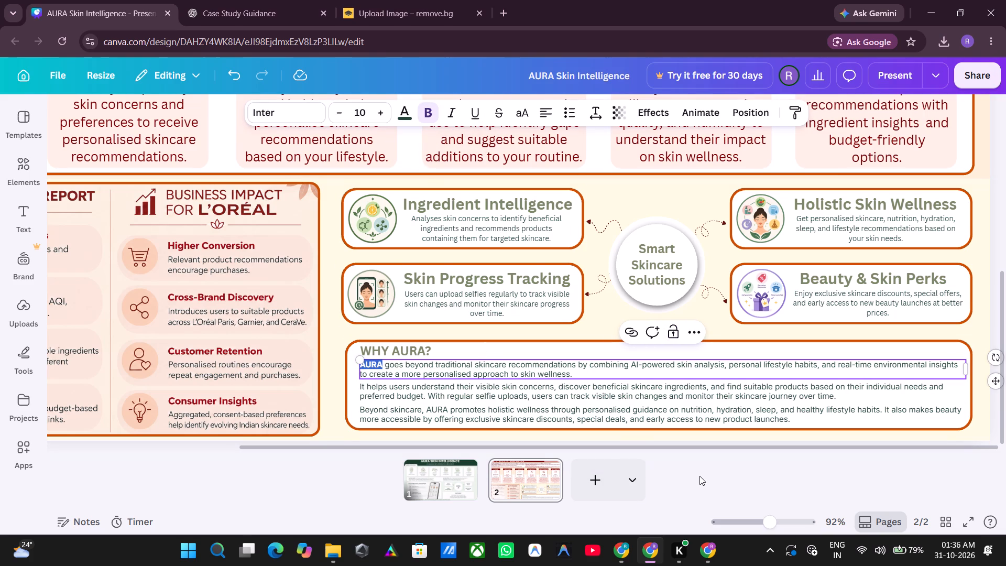
{"action": "left_click", "coordinate": [699, 476]}
{"action": "left_click", "coordinate": [898, 330]}
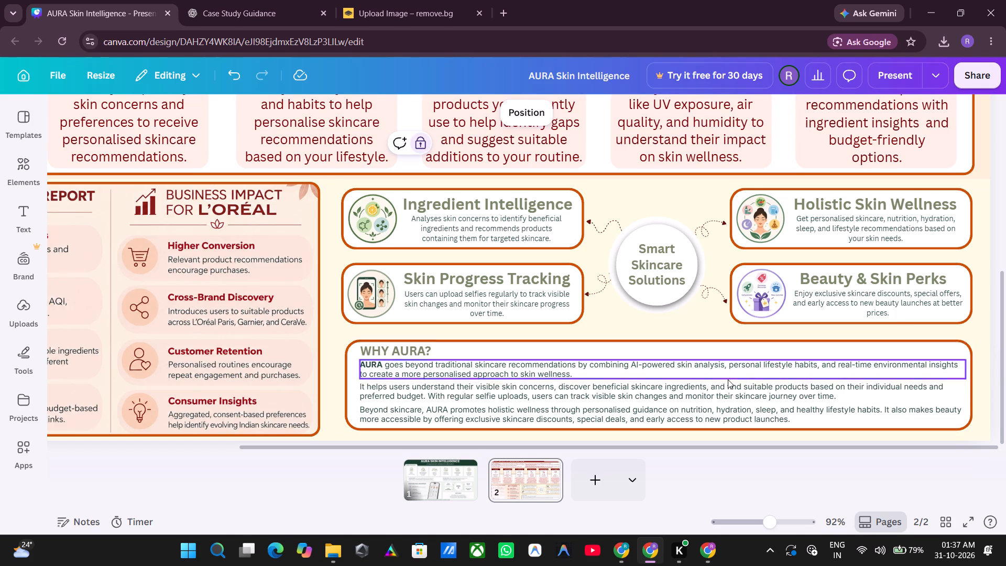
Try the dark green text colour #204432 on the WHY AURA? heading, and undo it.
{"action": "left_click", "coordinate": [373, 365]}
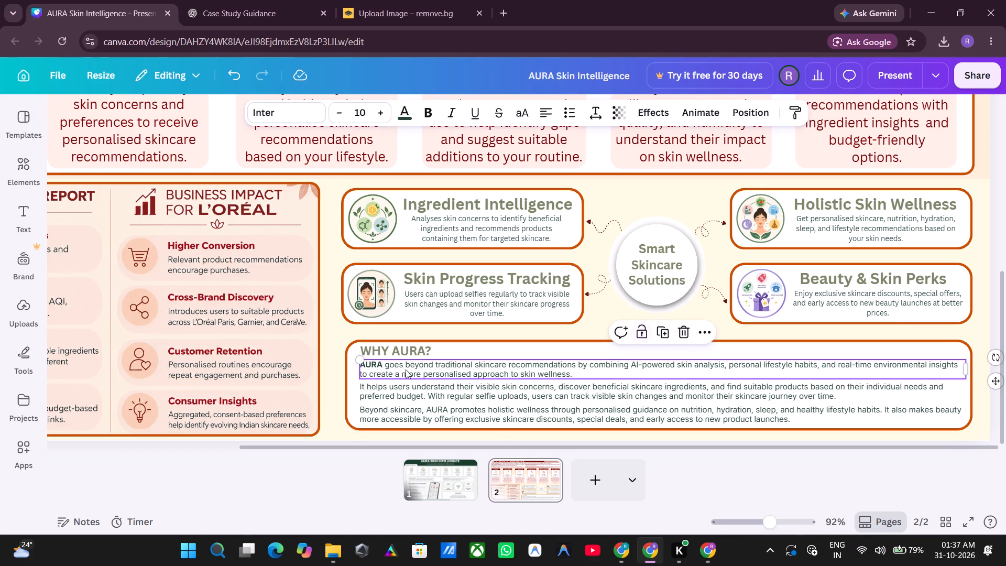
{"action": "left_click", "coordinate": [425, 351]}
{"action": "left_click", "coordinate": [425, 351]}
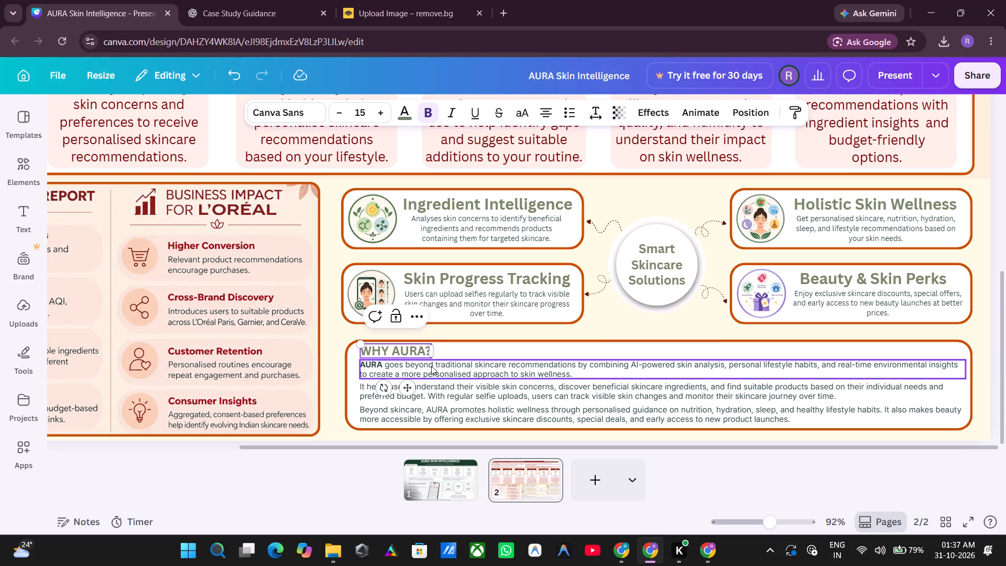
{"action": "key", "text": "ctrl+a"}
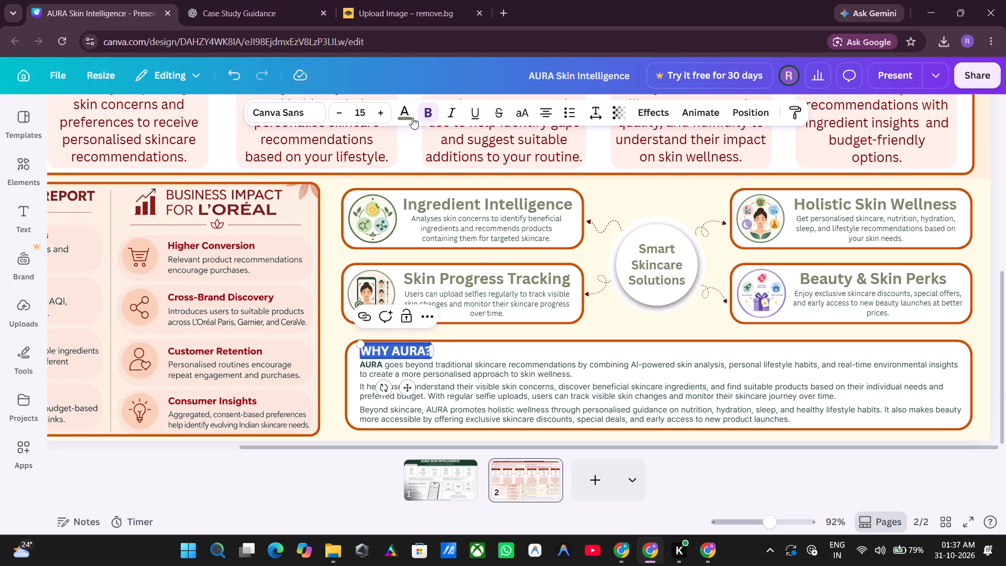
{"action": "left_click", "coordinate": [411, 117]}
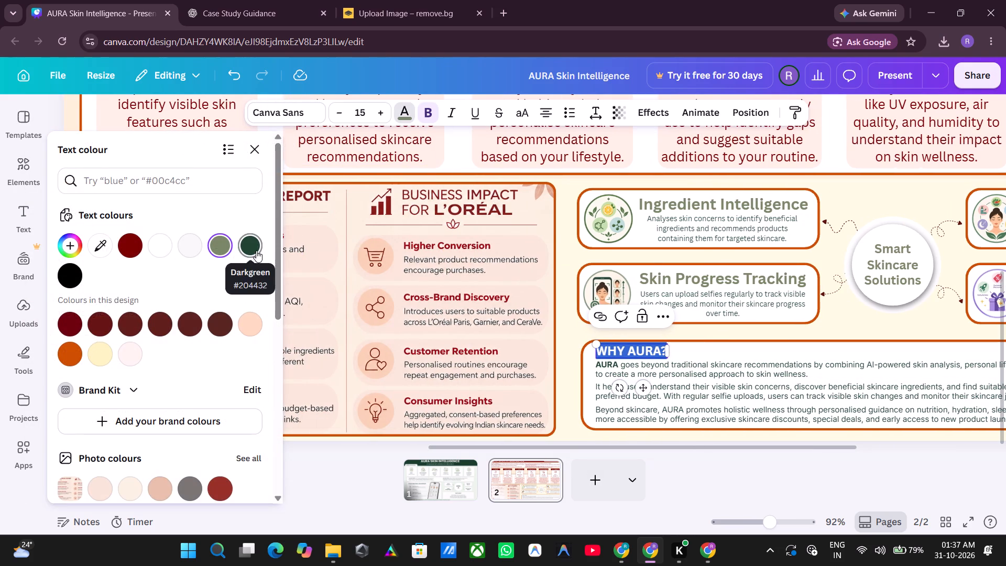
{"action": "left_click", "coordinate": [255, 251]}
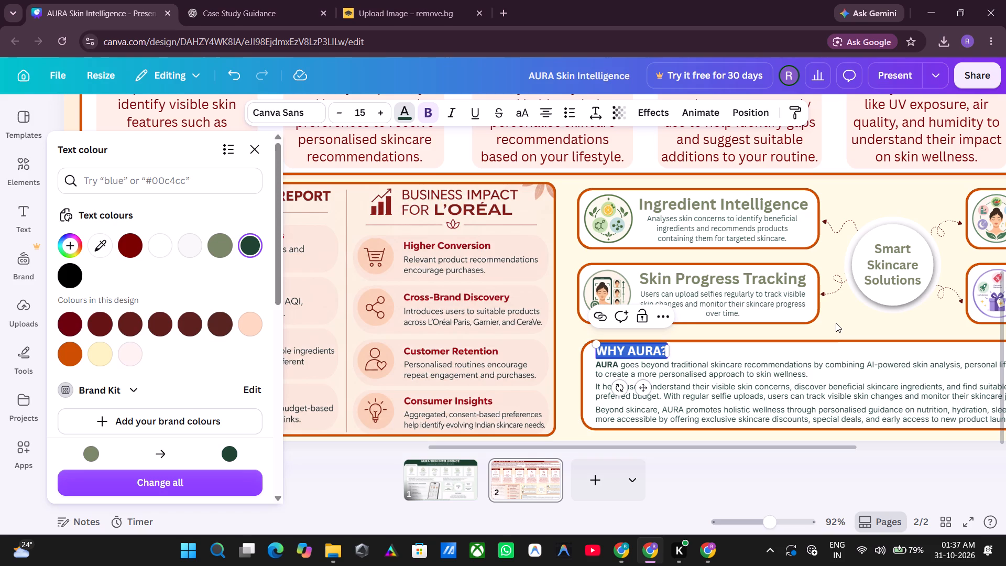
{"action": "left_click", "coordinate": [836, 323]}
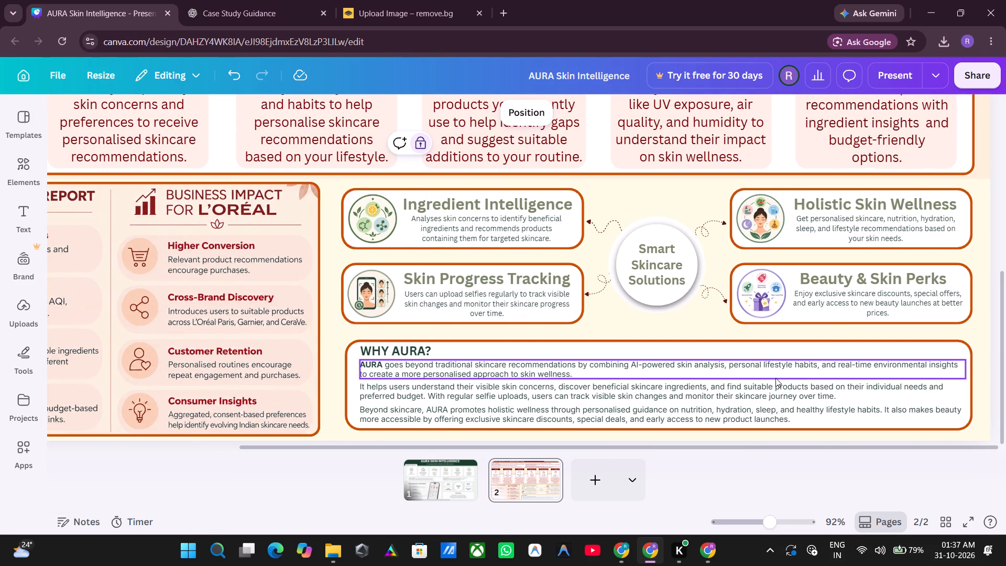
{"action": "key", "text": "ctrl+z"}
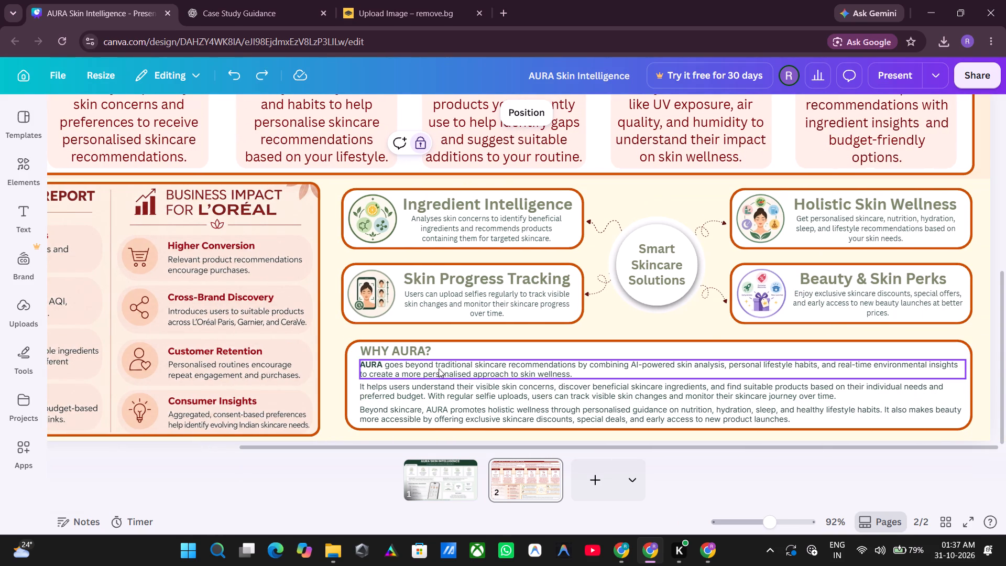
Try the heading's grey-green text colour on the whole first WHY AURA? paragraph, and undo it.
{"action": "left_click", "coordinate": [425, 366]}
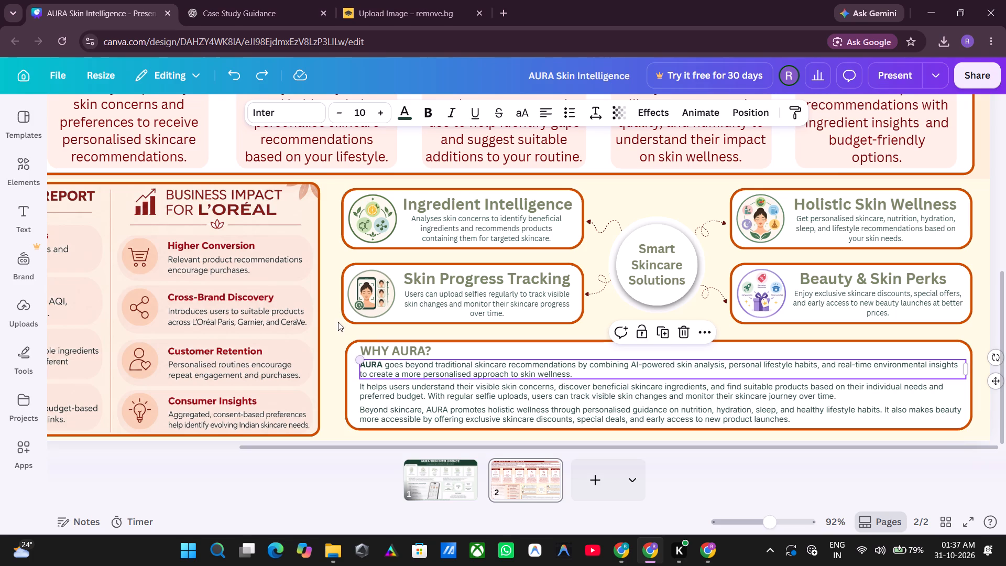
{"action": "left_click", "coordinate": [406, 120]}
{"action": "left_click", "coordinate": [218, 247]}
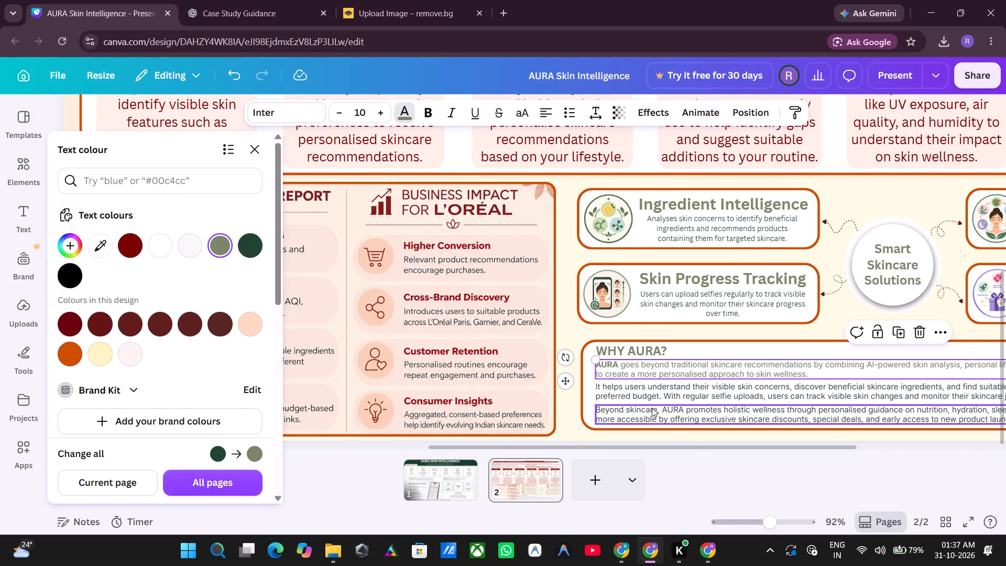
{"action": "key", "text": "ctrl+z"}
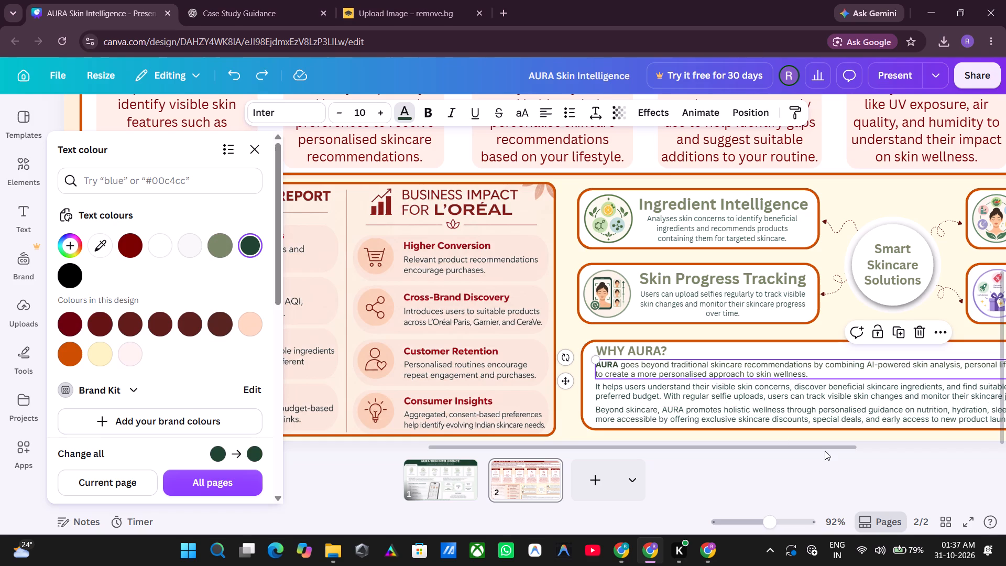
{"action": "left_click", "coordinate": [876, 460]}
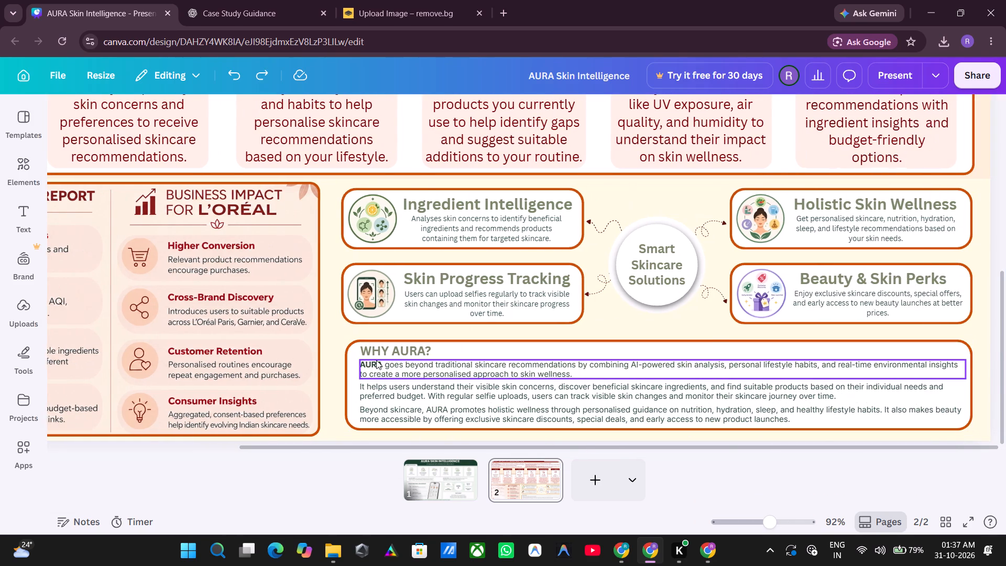
Recolour only the bold word AURA in the first WHY AURA? paragraph with the heading's grey-green.
{"action": "left_click", "coordinate": [376, 360]}
{"action": "left_click", "coordinate": [382, 363]}
{"action": "left_click_drag", "start_coordinate": [384, 365], "coordinate": [356, 365]}
{"action": "left_click", "coordinate": [407, 113]}
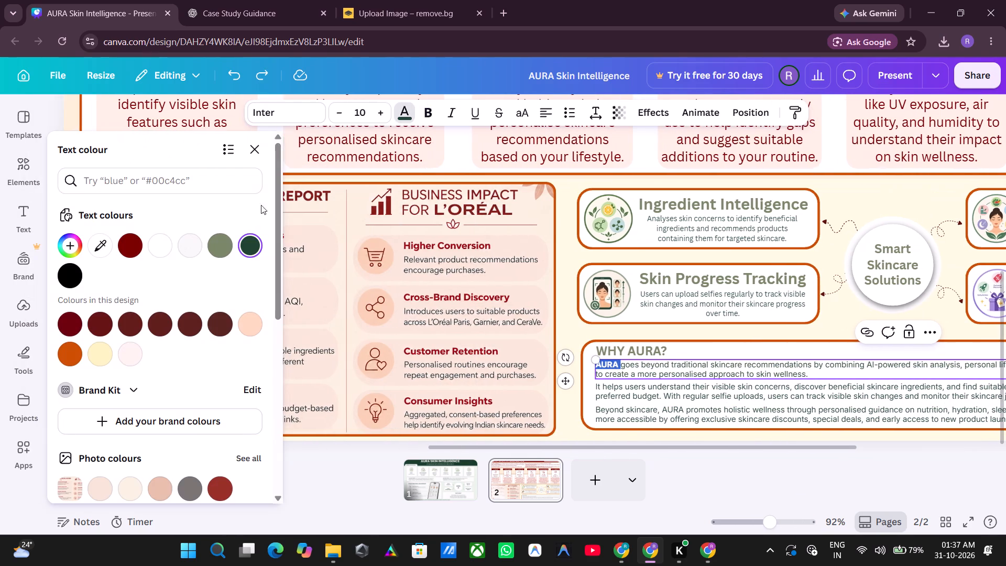
{"action": "left_click", "coordinate": [227, 241]}
{"action": "left_click", "coordinate": [909, 460]}
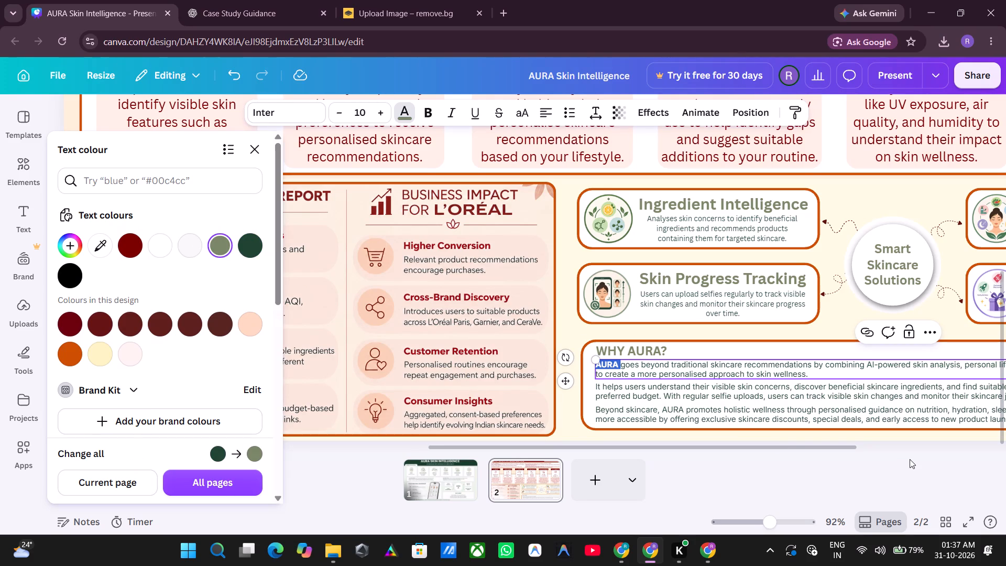
{"action": "left_click", "coordinate": [910, 459]}
{"action": "left_click", "coordinate": [887, 470]}
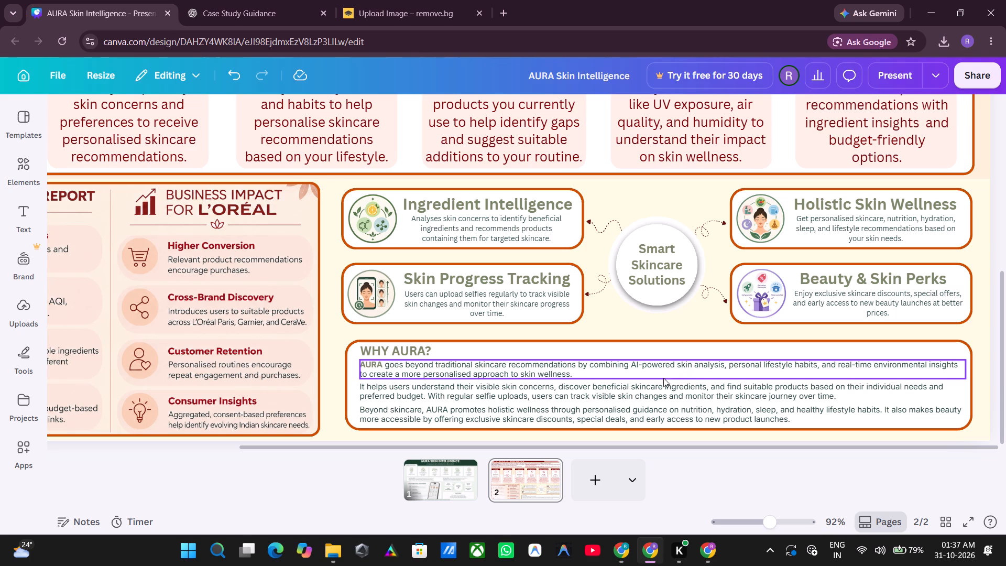
Recolour the phrase "AI-powered skin analysis" in the first WHY AURA? paragraph with the heading's grey-green.
{"action": "left_click", "coordinate": [632, 364]}
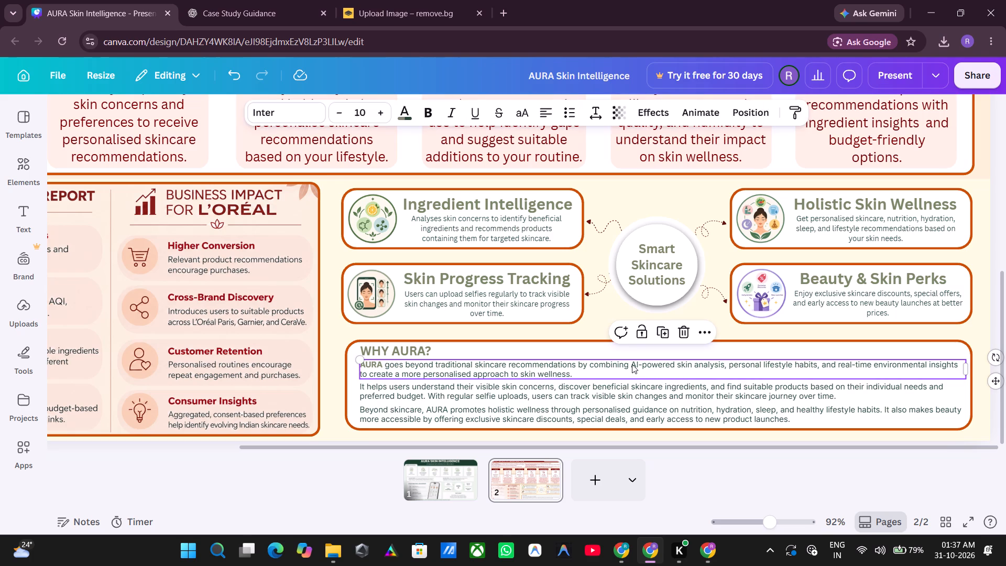
{"action": "left_click", "coordinate": [632, 364]}
{"action": "left_click_drag", "start_coordinate": [632, 364], "coordinate": [719, 365]}
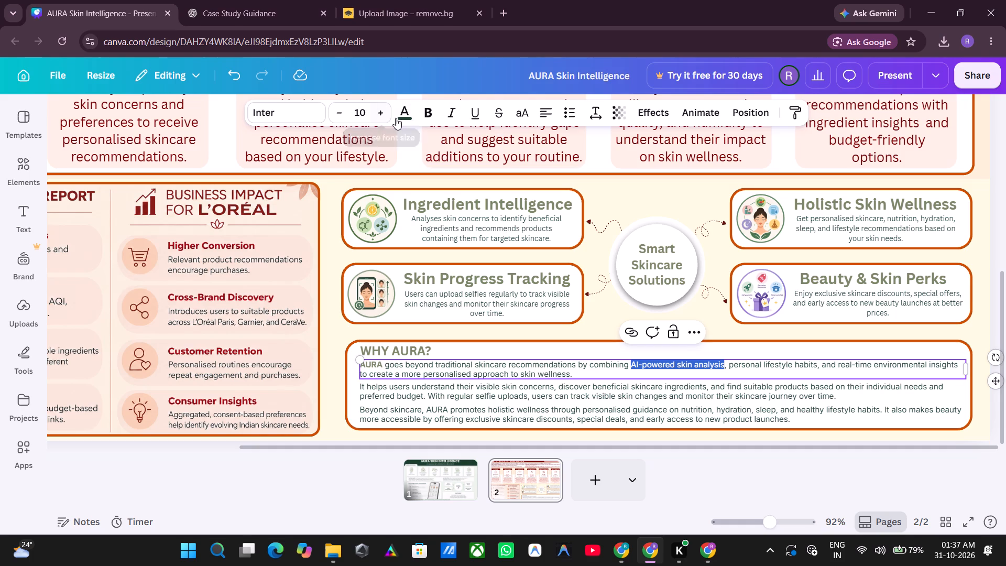
{"action": "left_click", "coordinate": [396, 118]}
{"action": "left_click", "coordinate": [228, 251]}
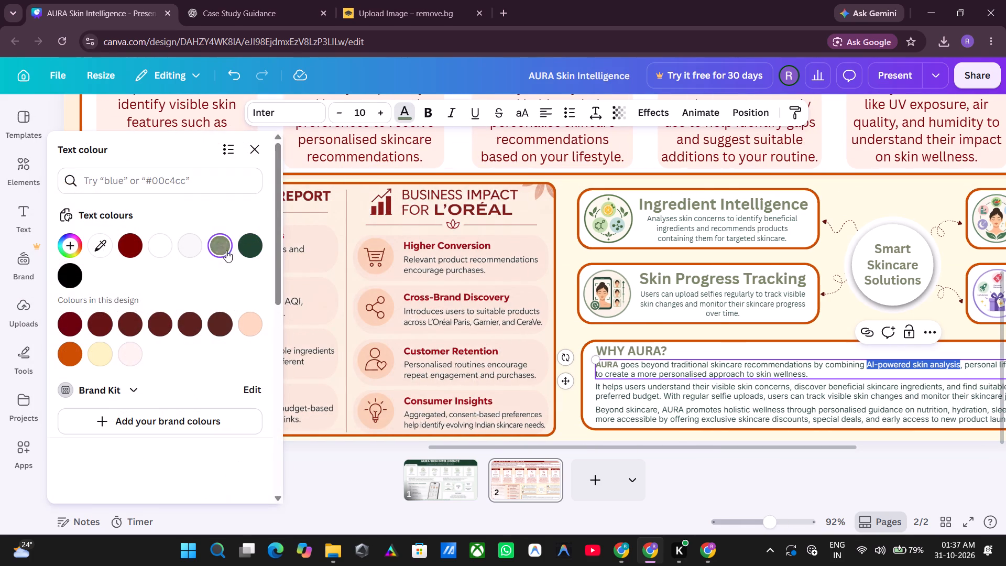
{"action": "left_click", "coordinate": [872, 471]}
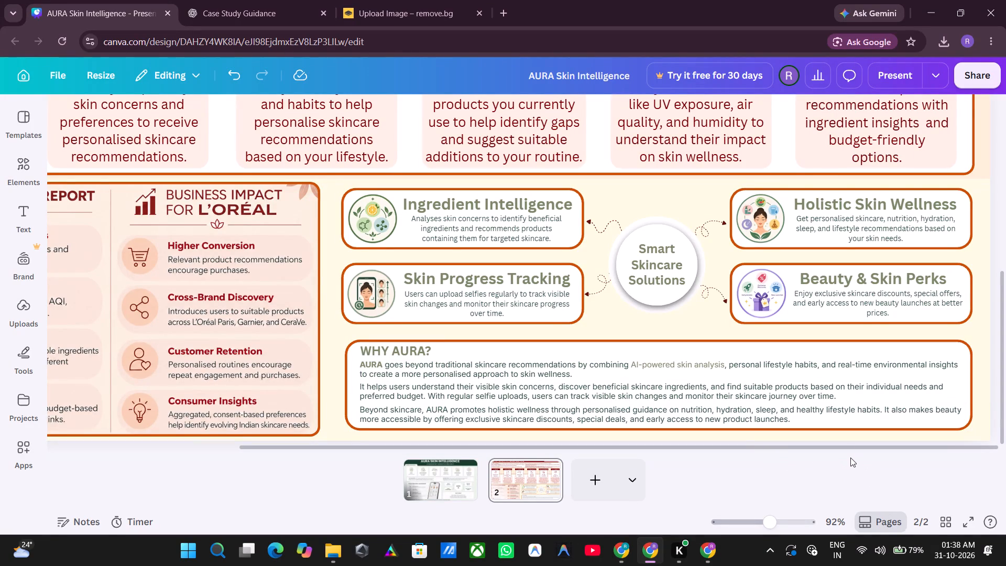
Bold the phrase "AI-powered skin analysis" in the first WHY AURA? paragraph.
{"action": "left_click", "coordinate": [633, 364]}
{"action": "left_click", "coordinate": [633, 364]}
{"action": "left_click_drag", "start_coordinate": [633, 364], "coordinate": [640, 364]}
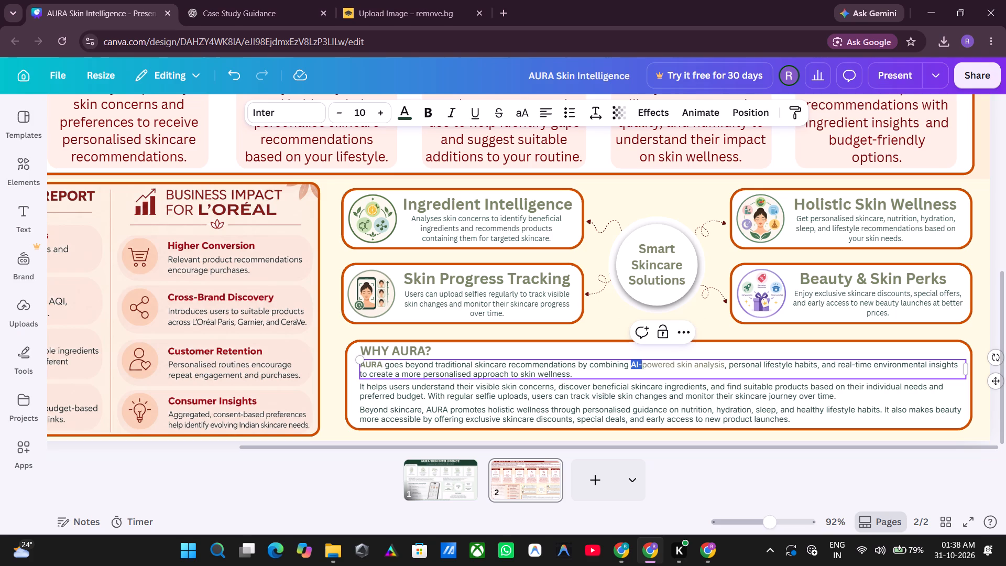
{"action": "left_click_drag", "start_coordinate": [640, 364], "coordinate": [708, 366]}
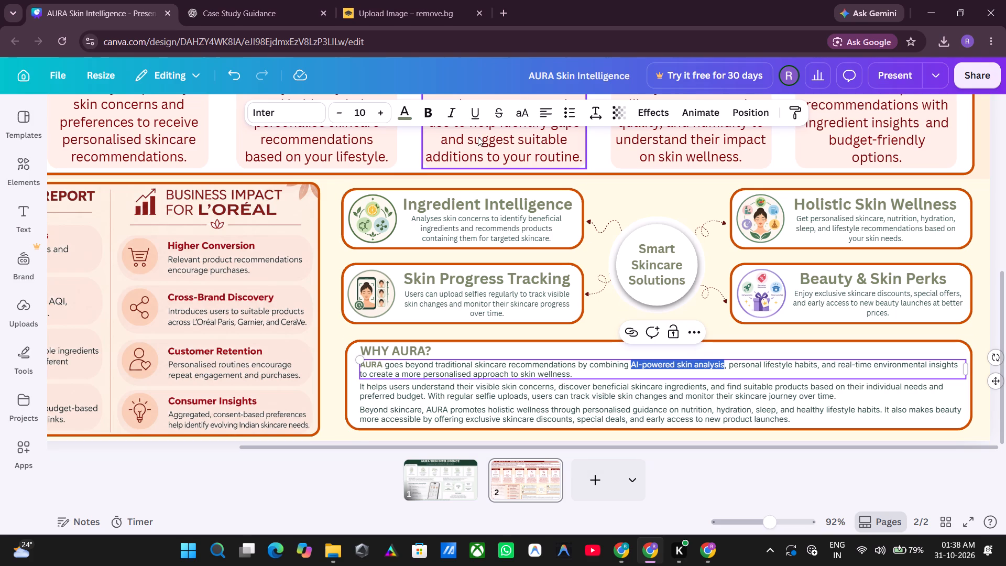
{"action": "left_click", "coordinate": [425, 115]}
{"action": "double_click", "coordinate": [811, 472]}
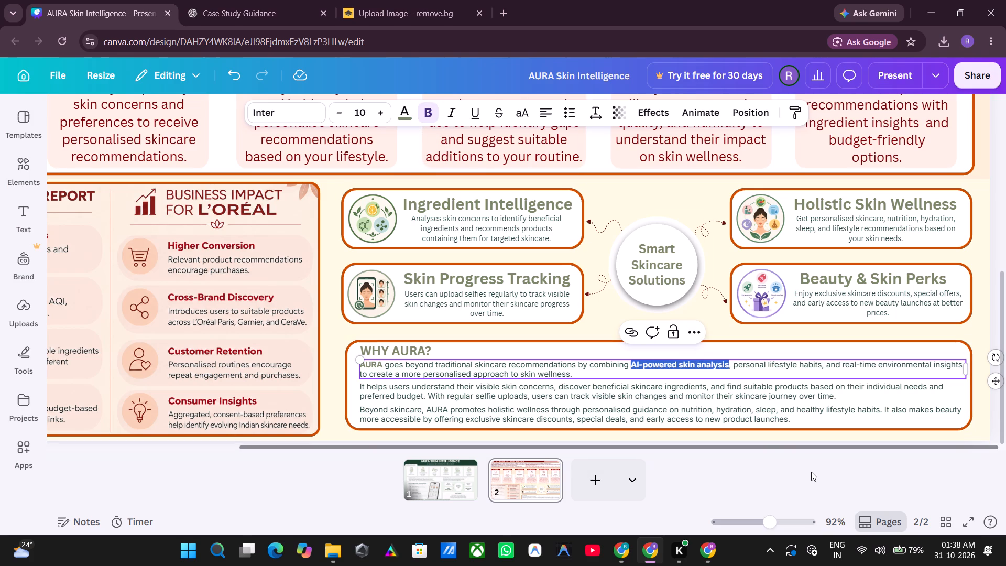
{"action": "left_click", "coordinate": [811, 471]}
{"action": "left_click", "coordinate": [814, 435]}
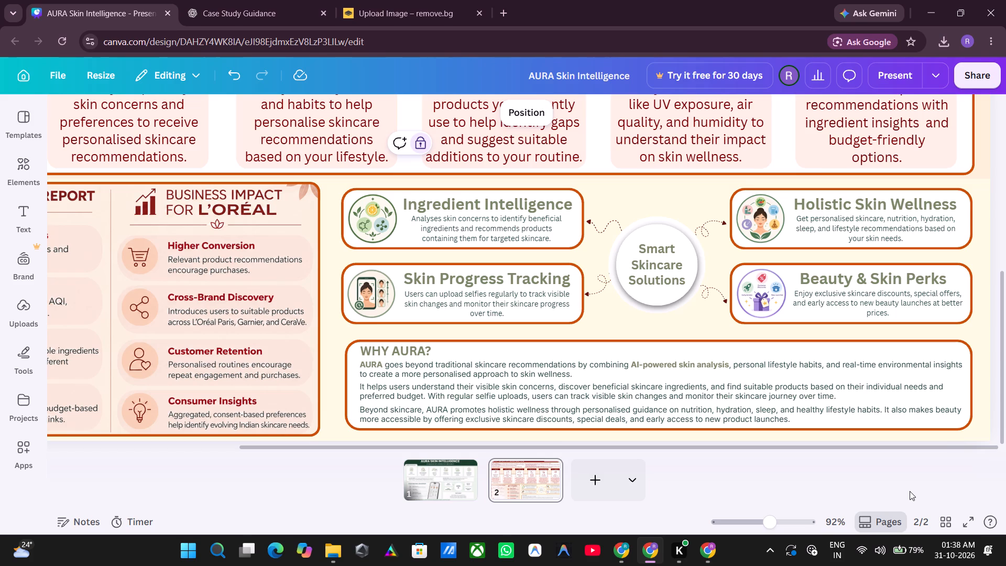
Undo the bold and the grey-green colour on the phrase "AI-powered skin analysis" in the first WHY AURA? paragraph.
{"action": "left_click", "coordinate": [686, 367]}
{"action": "key", "text": "ctrl+z"}
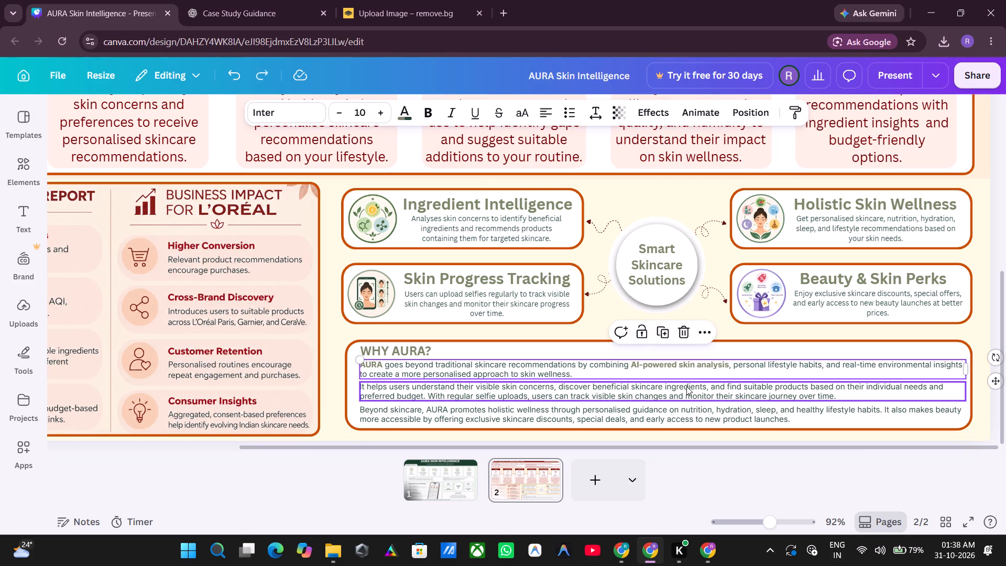
{"action": "key", "text": "ctrl+z"}
{"action": "key", "text": "ctrl+z"}
{"action": "key", "text": "ctrl+z"}
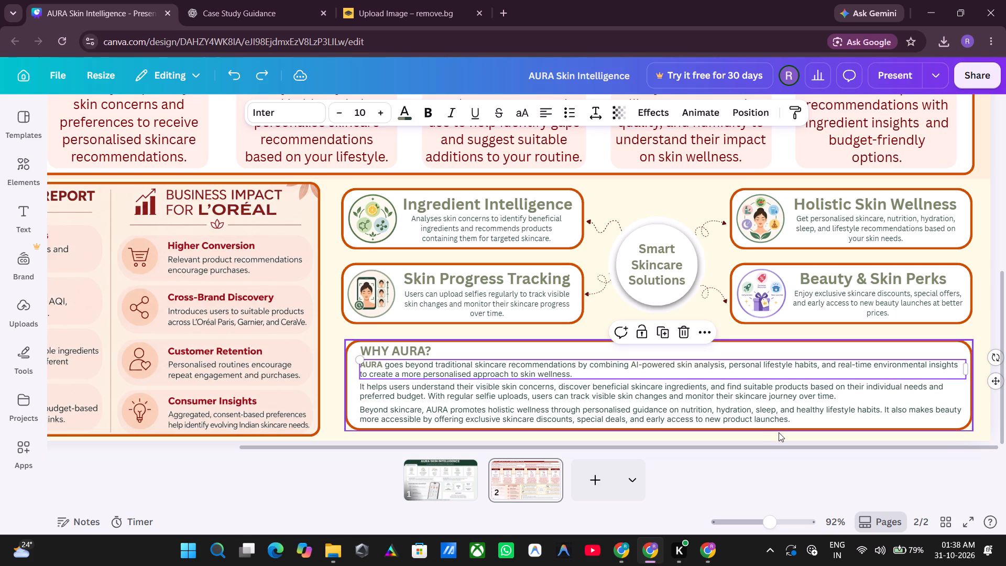
{"action": "left_click", "coordinate": [821, 467]}
{"action": "left_click", "coordinate": [825, 469]}
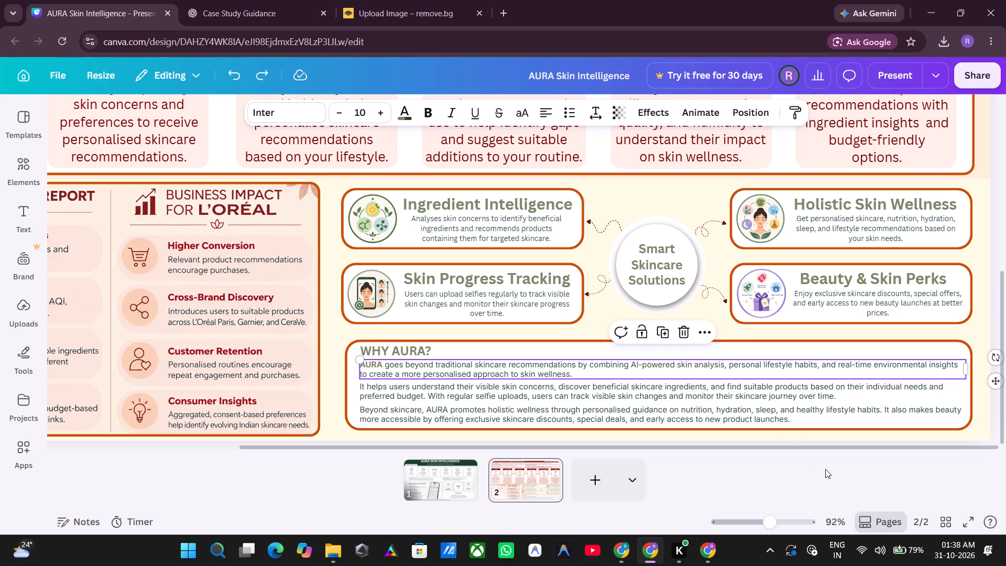
{"action": "left_click", "coordinate": [858, 439]}
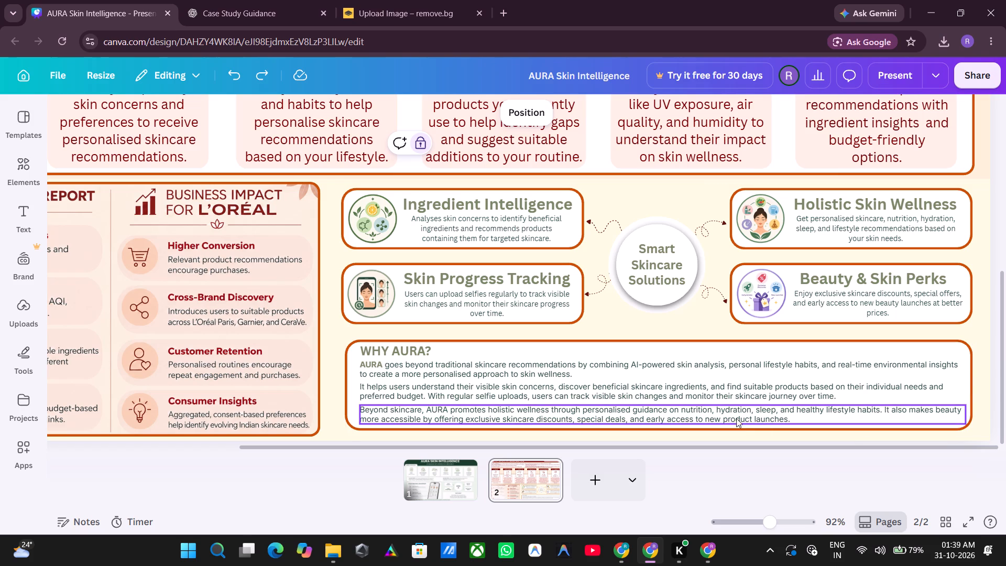
Review the whole of page 2 in full-screen view and return to editing.
{"action": "left_click", "coordinate": [701, 319]}
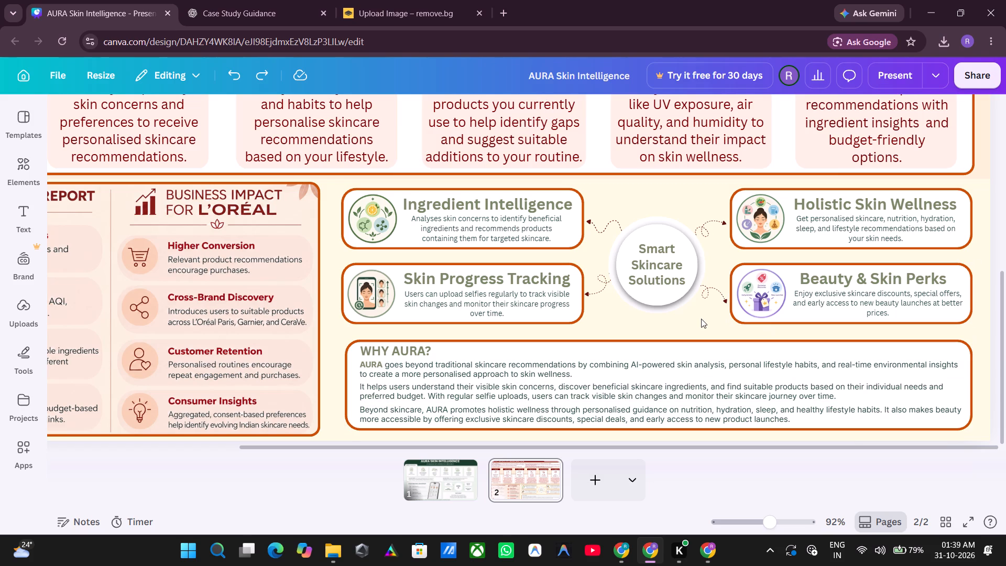
{"action": "scroll", "coordinate": [703, 319], "scroll_direction": "down", "scroll_amount": 4, "text": "ctrl"}
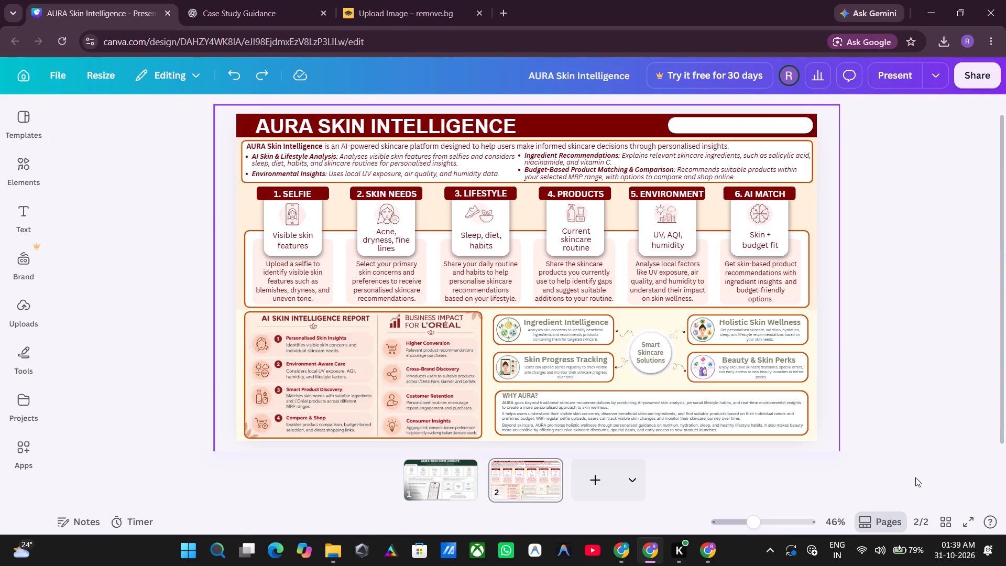
{"action": "left_click", "coordinate": [969, 525]}
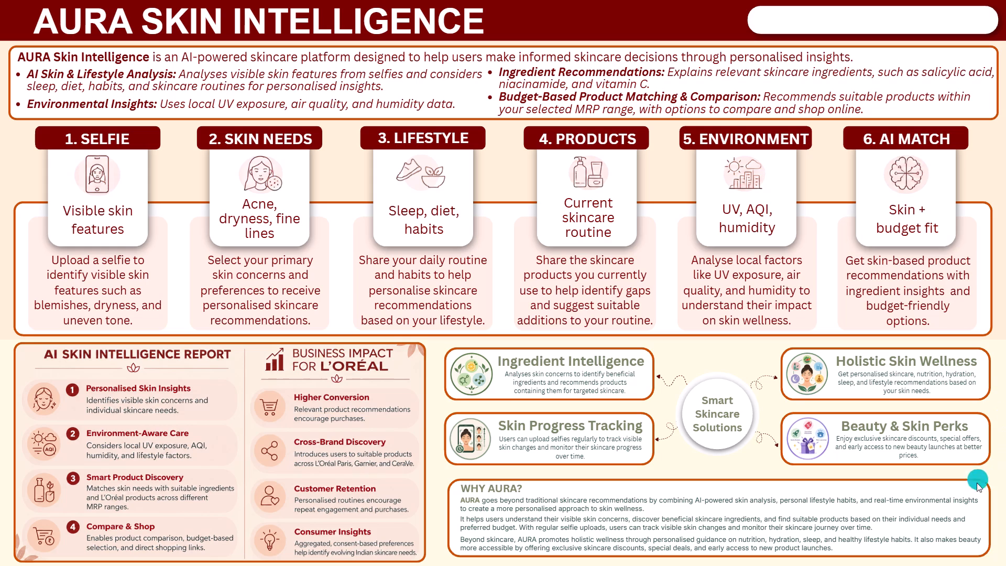
{"action": "left_click", "coordinate": [981, 547]}
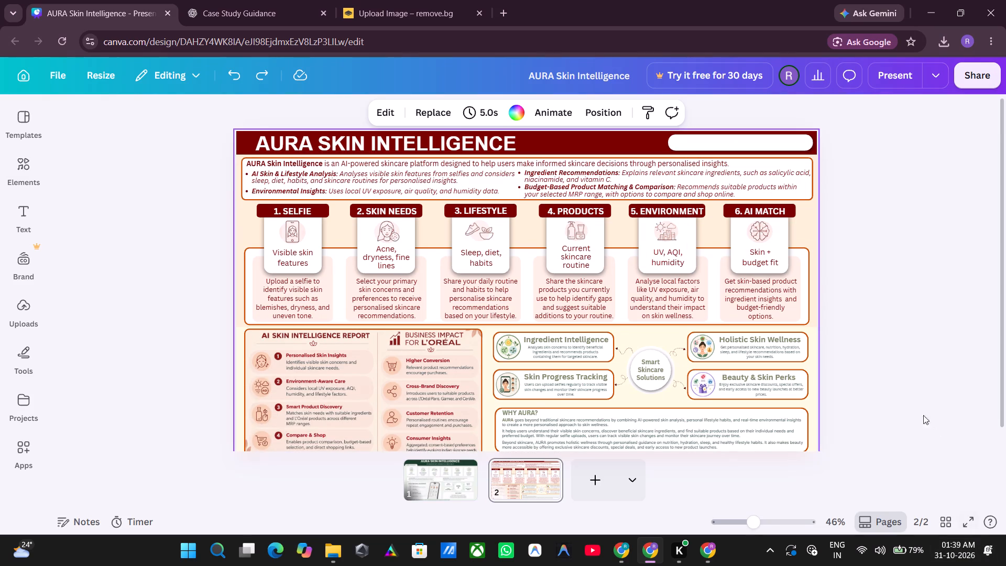
{"action": "left_click", "coordinate": [918, 409]}
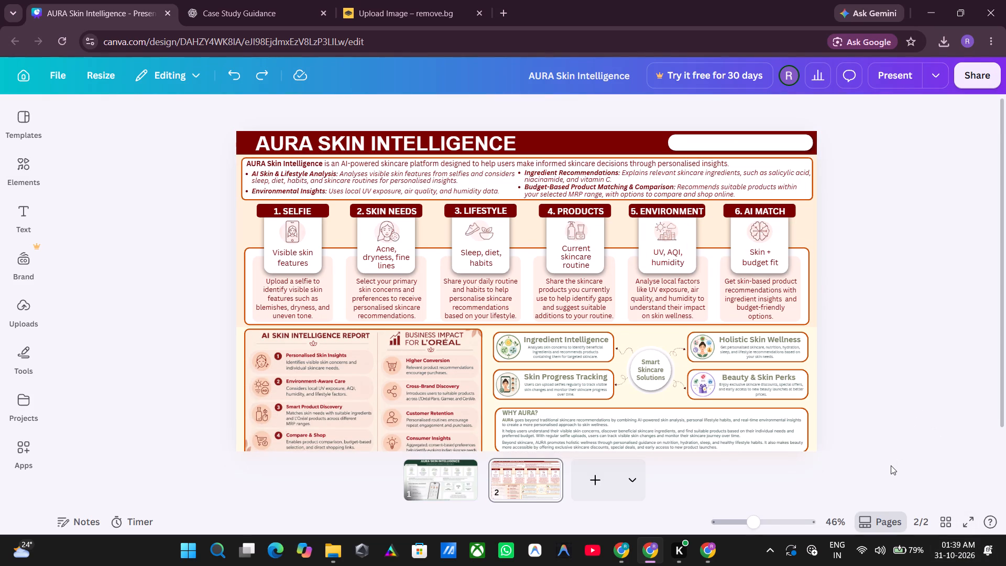
{"action": "scroll", "coordinate": [888, 467], "scroll_direction": "up", "scroll_amount": 6, "text": "ctrl"}
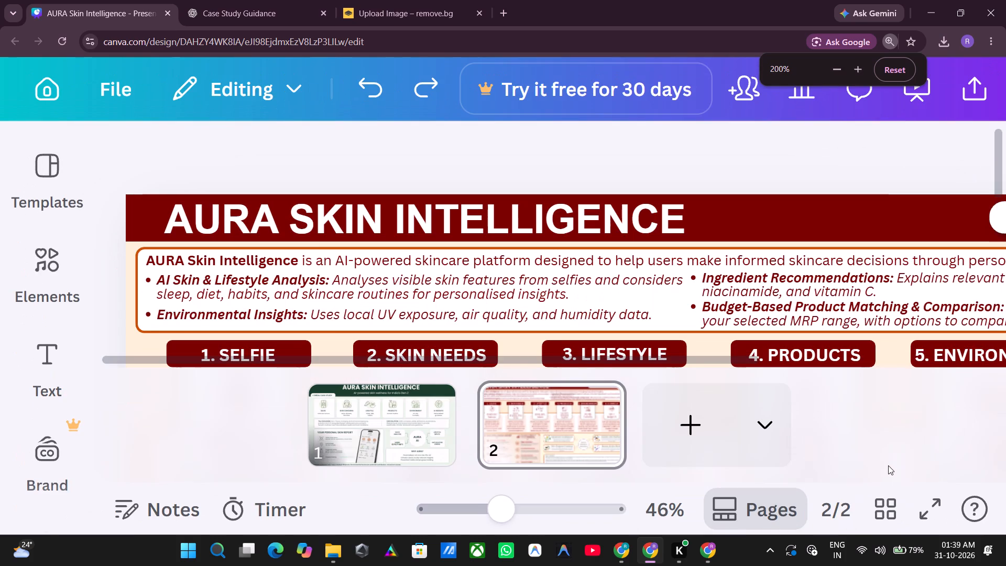
{"action": "scroll", "coordinate": [888, 465], "scroll_direction": "down", "scroll_amount": 5, "text": "ctrl"}
{"action": "left_click", "coordinate": [889, 416]}
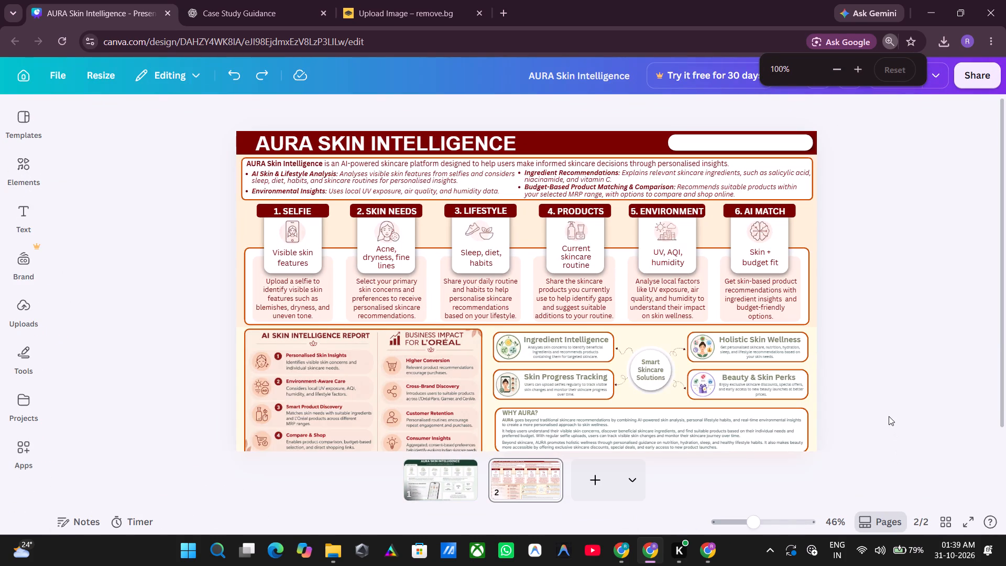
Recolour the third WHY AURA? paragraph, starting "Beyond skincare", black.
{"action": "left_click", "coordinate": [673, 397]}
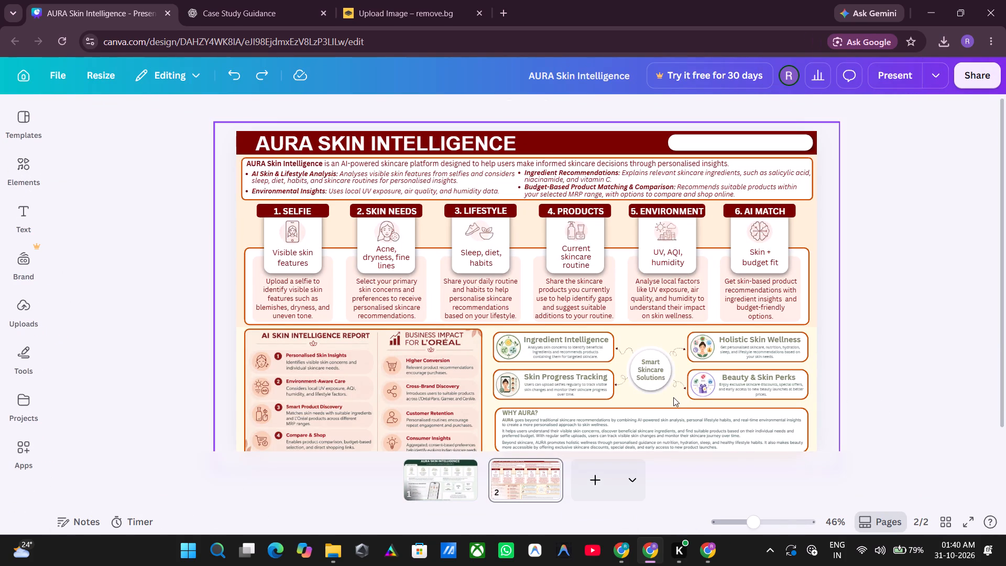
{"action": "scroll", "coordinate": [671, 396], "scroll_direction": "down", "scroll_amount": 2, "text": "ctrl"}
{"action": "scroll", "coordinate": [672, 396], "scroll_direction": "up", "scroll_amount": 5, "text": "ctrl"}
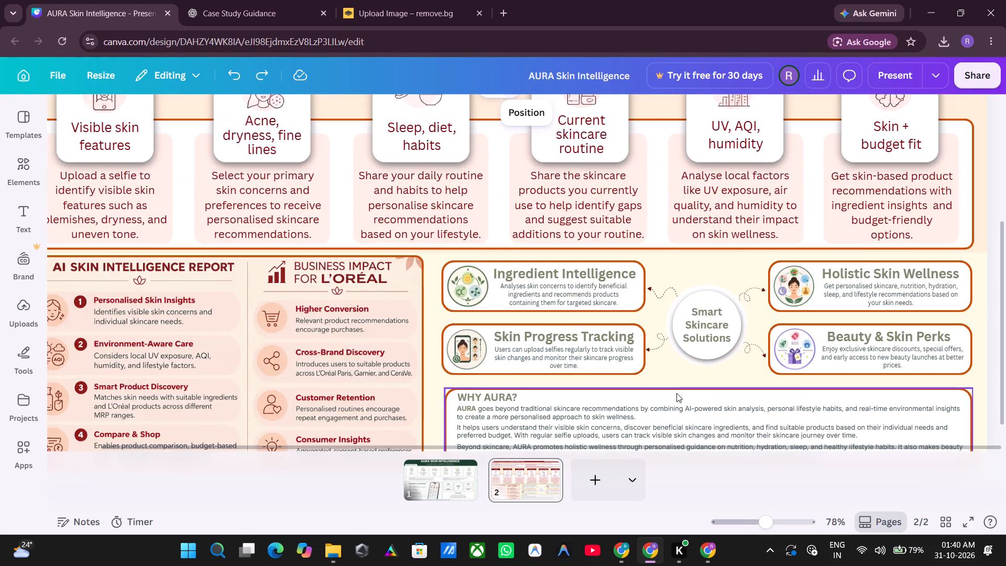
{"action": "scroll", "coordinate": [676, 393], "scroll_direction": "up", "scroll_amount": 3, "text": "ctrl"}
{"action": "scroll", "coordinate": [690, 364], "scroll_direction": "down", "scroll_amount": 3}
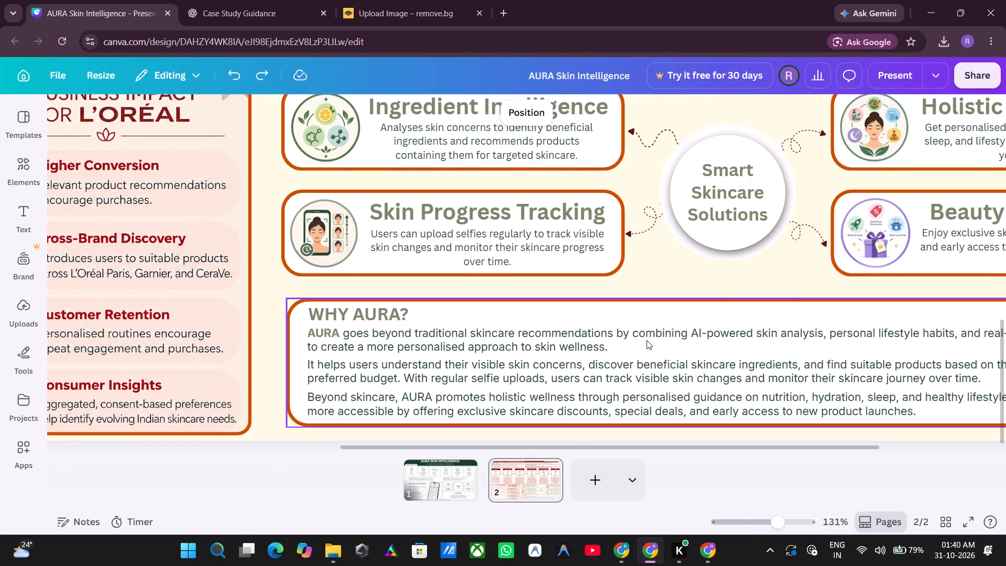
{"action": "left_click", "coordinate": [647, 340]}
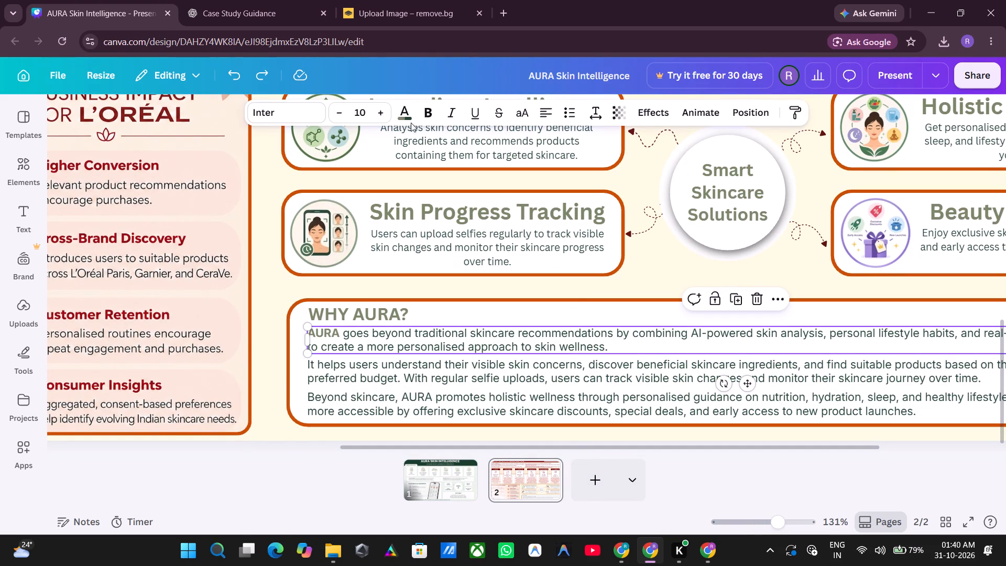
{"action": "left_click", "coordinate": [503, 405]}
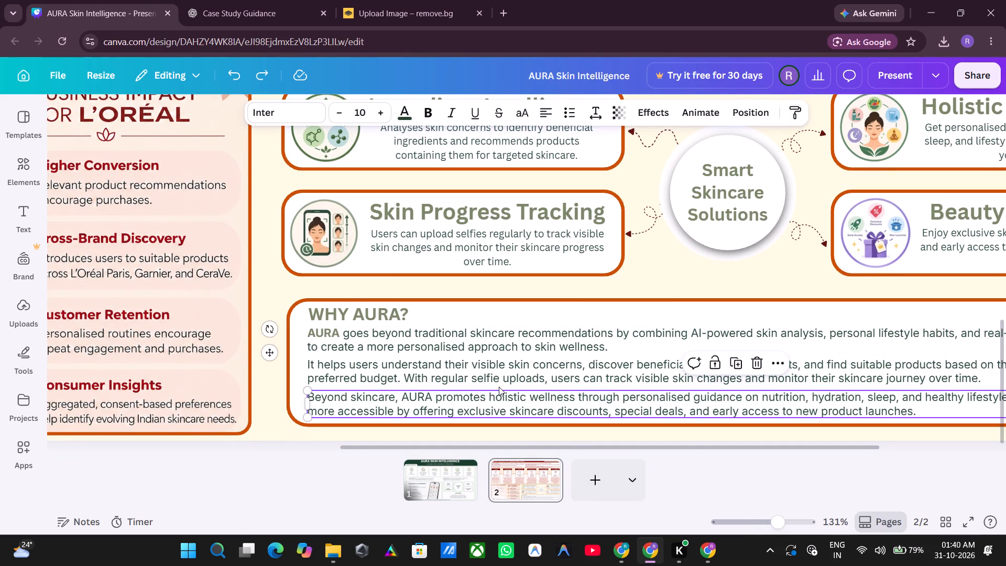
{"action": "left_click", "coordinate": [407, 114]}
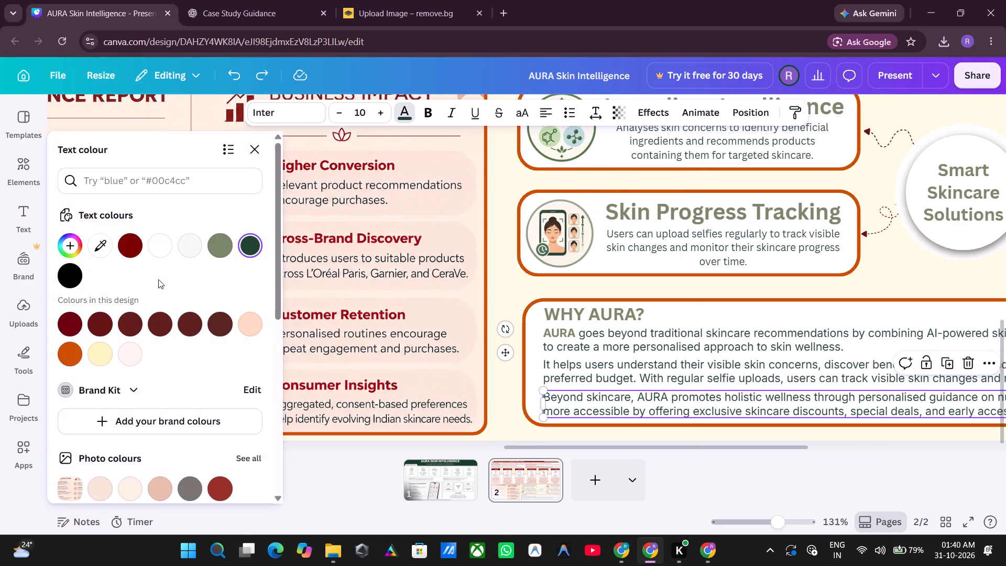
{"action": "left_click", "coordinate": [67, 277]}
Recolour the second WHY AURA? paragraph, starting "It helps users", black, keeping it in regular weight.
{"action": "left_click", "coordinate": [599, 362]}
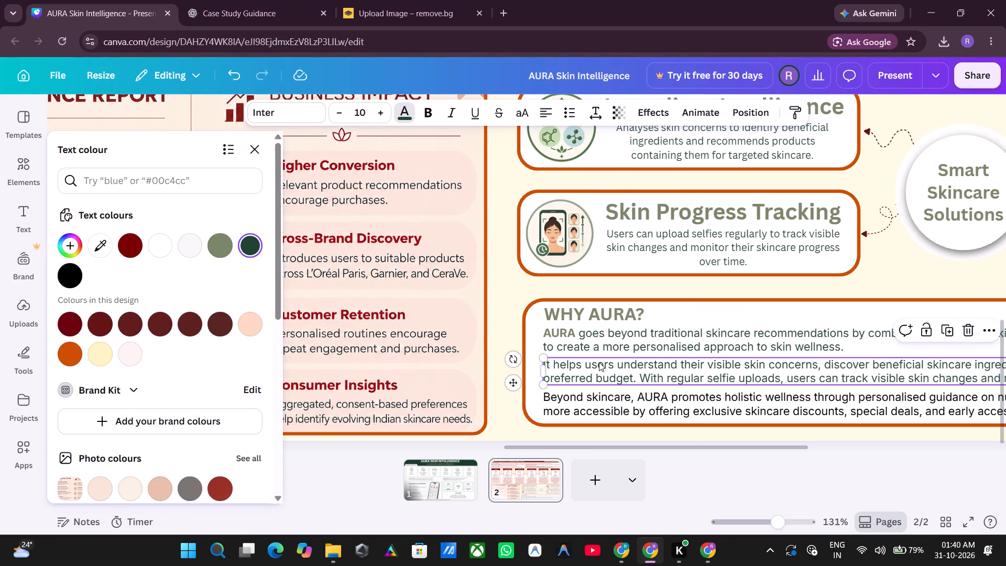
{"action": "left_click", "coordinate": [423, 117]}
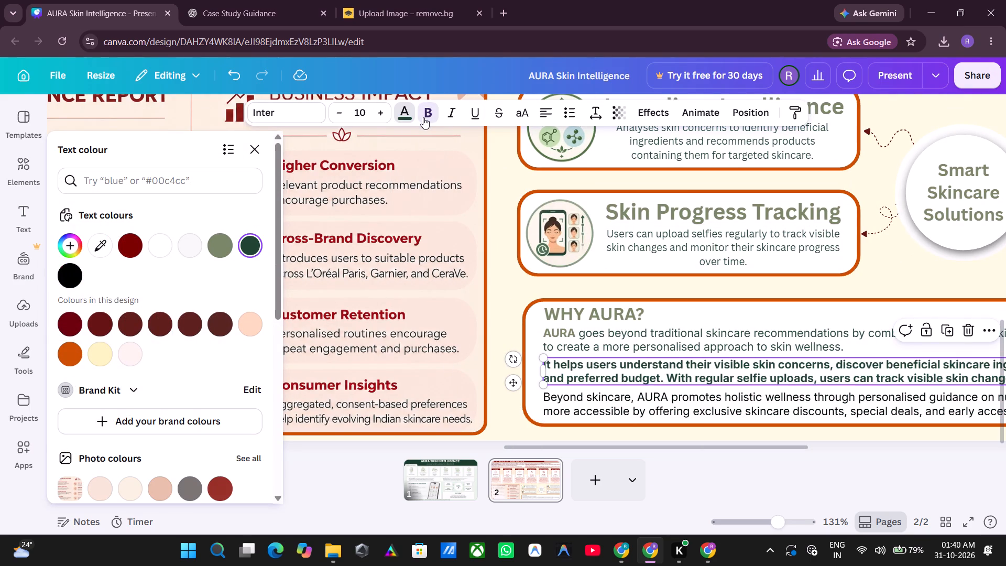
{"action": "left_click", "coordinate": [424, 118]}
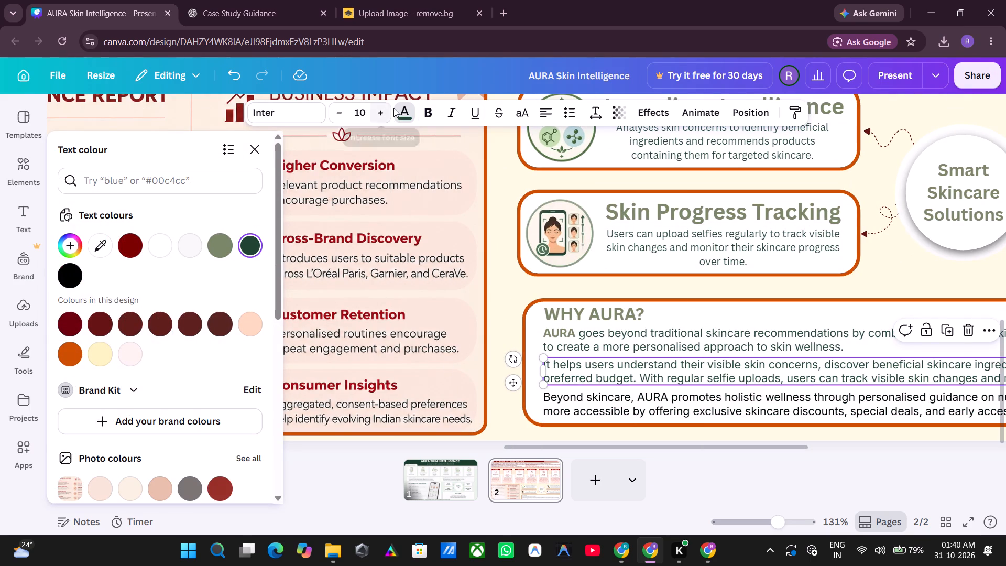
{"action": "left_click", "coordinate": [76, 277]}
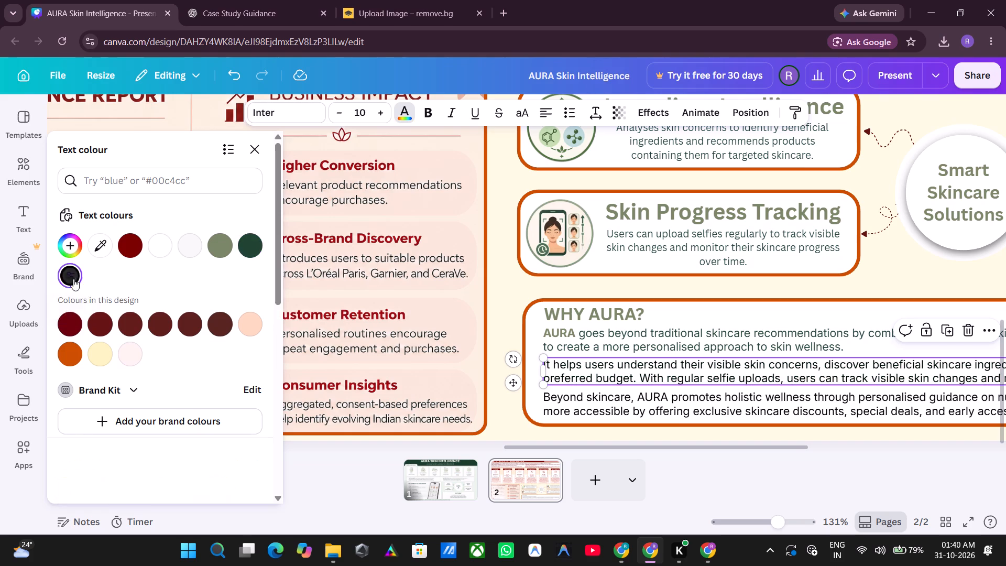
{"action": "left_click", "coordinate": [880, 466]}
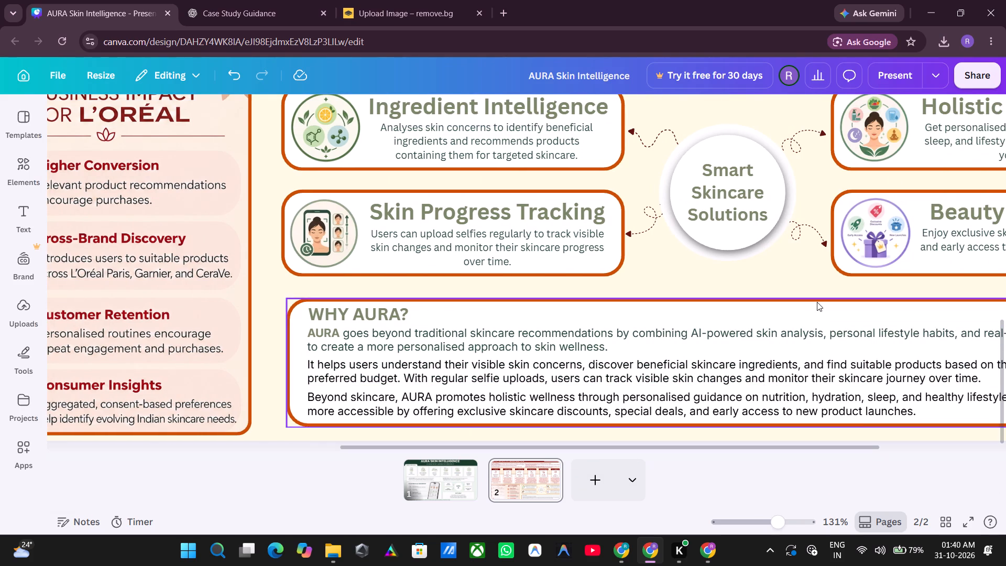
Check the text colours of the WHY AURA? paragraphs on page 2 in full-screen view.
{"action": "scroll", "coordinate": [814, 288], "scroll_direction": "down", "scroll_amount": 4, "text": "ctrl"}
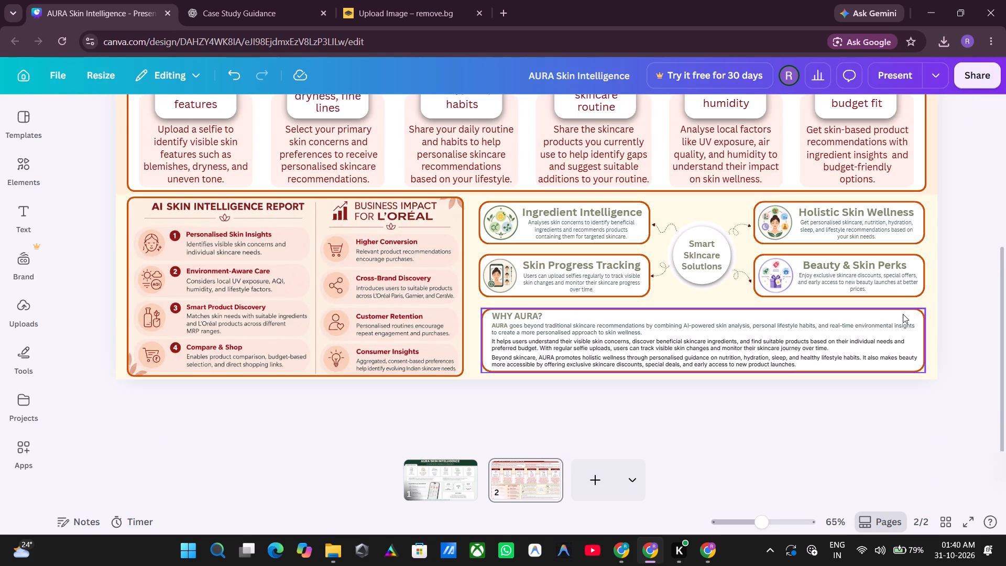
{"action": "left_click", "coordinate": [967, 518]}
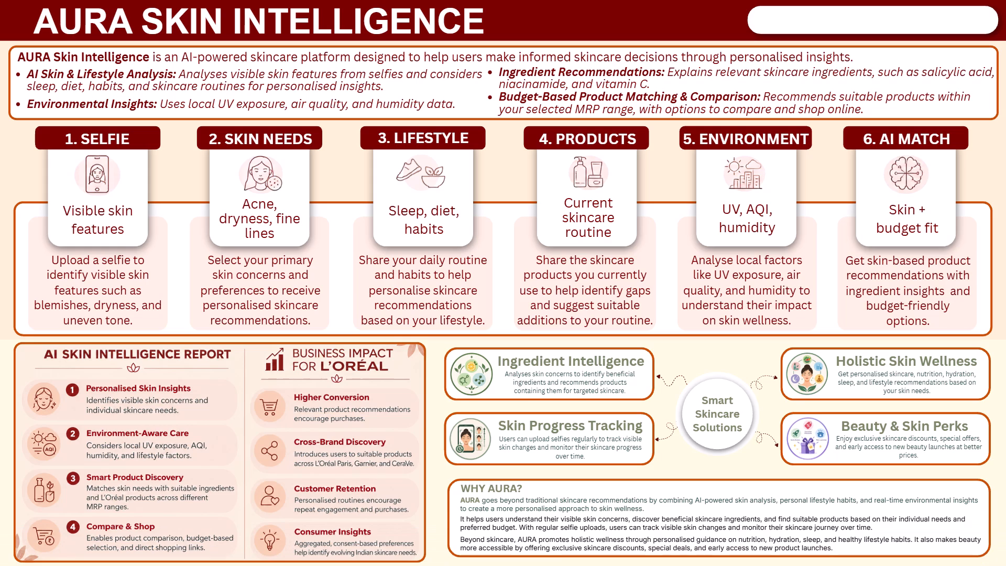
{"action": "left_click", "coordinate": [968, 547]}
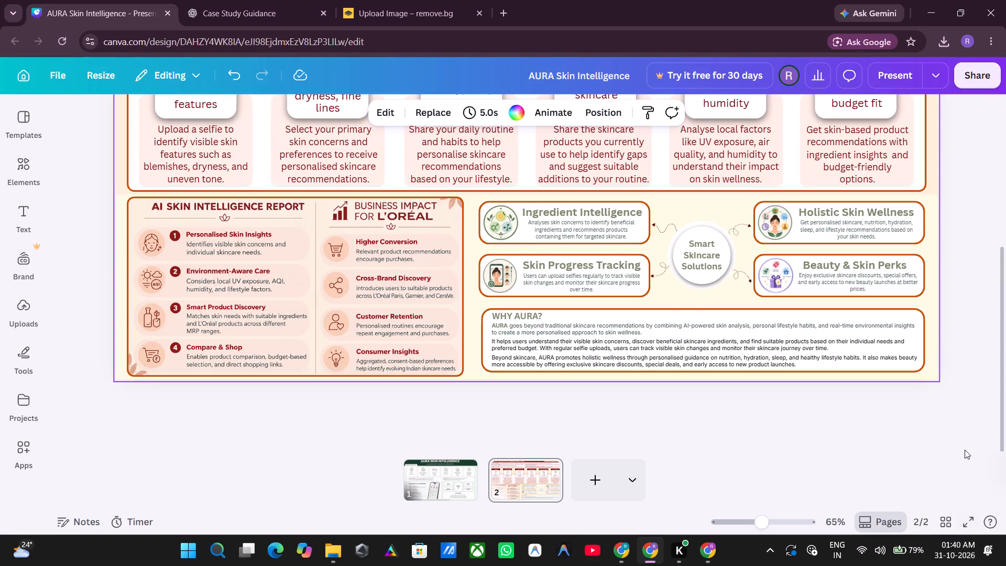
{"action": "left_click", "coordinate": [957, 401]}
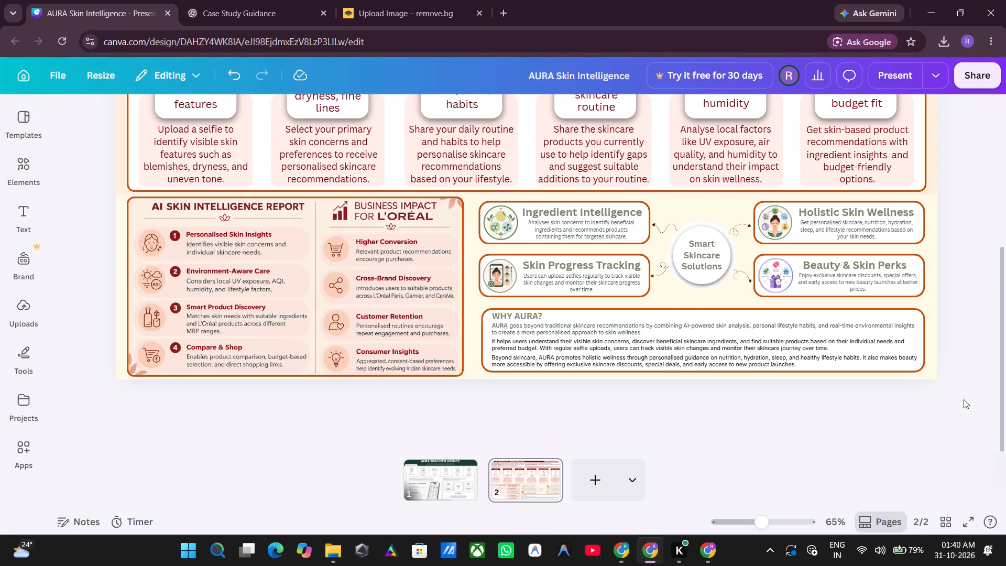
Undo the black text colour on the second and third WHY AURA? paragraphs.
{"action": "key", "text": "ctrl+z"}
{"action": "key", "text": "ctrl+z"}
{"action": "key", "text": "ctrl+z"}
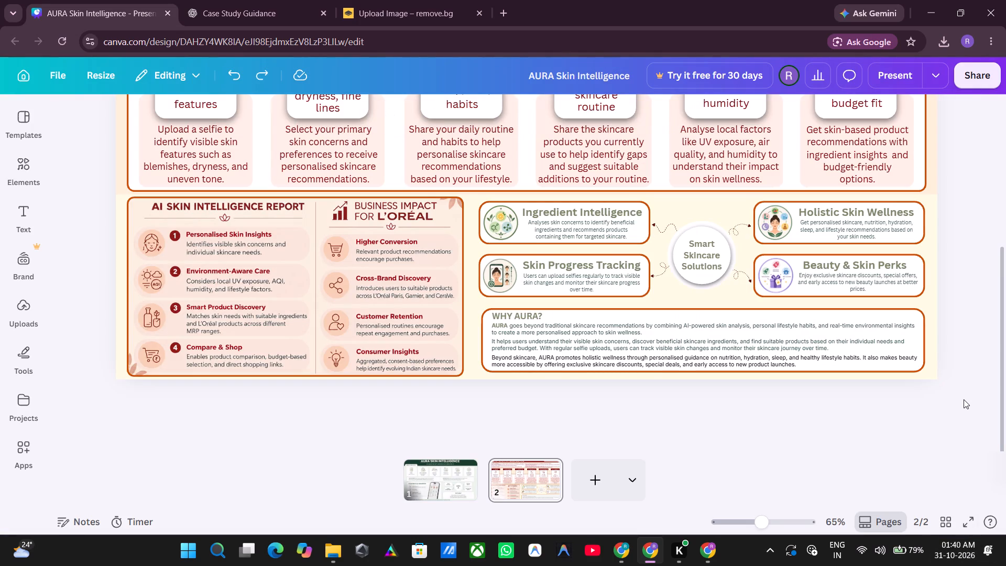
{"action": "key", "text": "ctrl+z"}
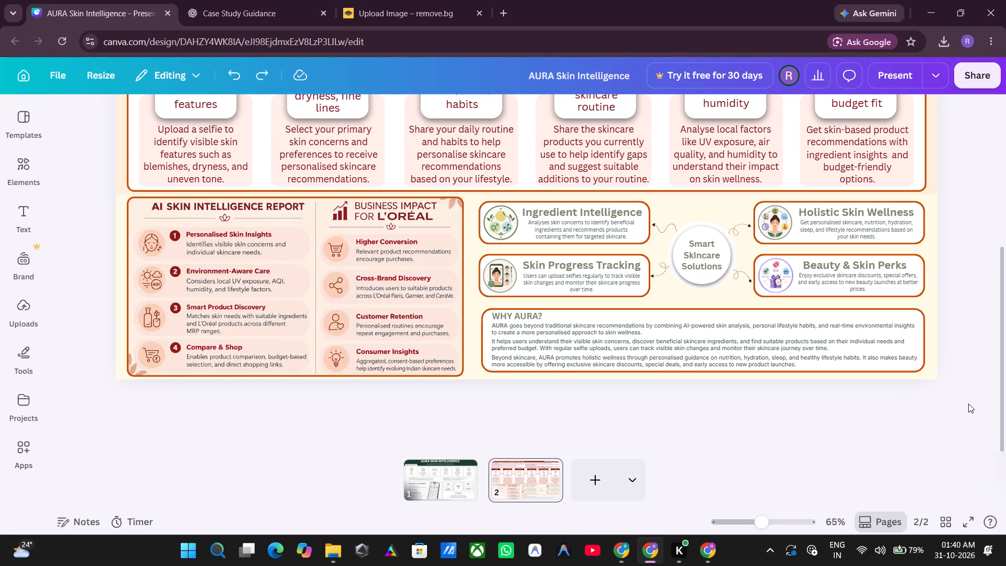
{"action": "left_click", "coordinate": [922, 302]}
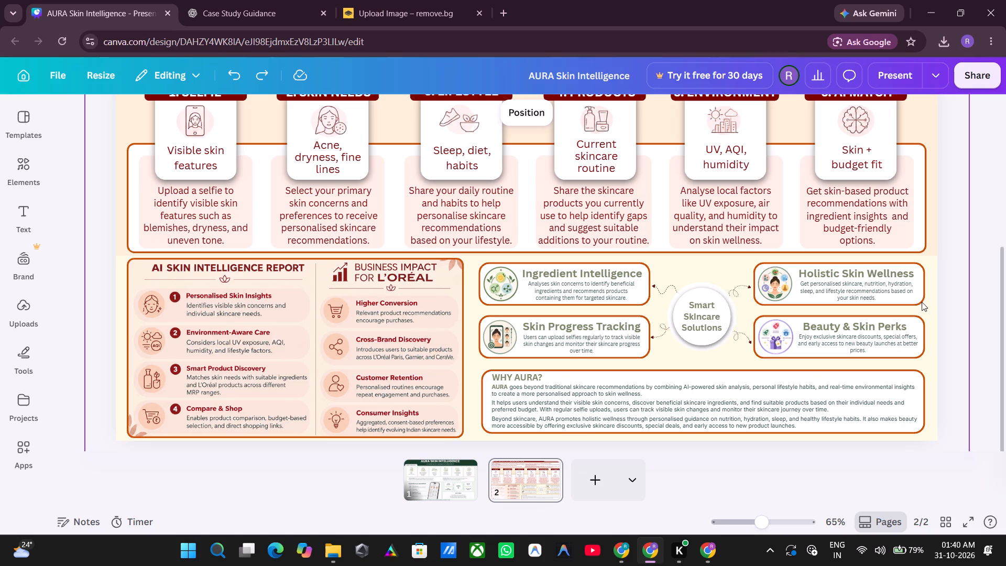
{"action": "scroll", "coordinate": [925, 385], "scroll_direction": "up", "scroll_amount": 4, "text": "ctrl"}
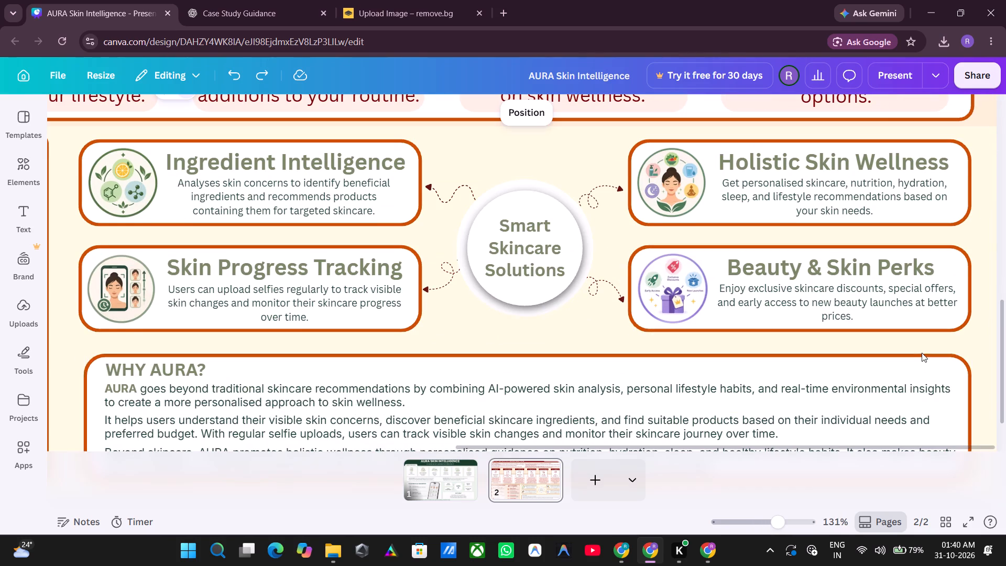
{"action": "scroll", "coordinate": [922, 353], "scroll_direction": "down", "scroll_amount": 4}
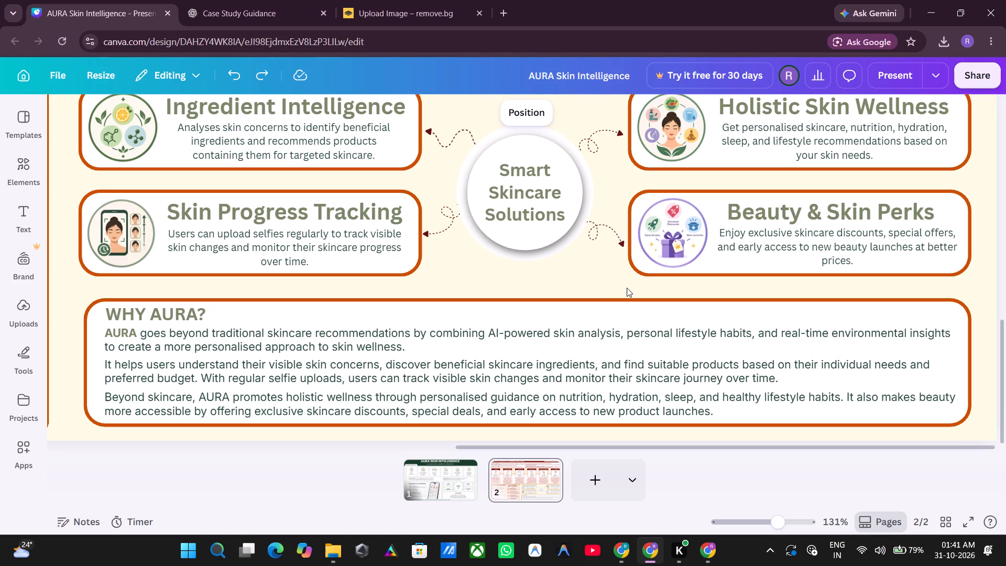
Review page 2's step cards, Smart Skincare Solutions section and WHY AURA? box, up close and as a whole page.
{"action": "scroll", "coordinate": [627, 288], "scroll_direction": "up", "scroll_amount": 2}
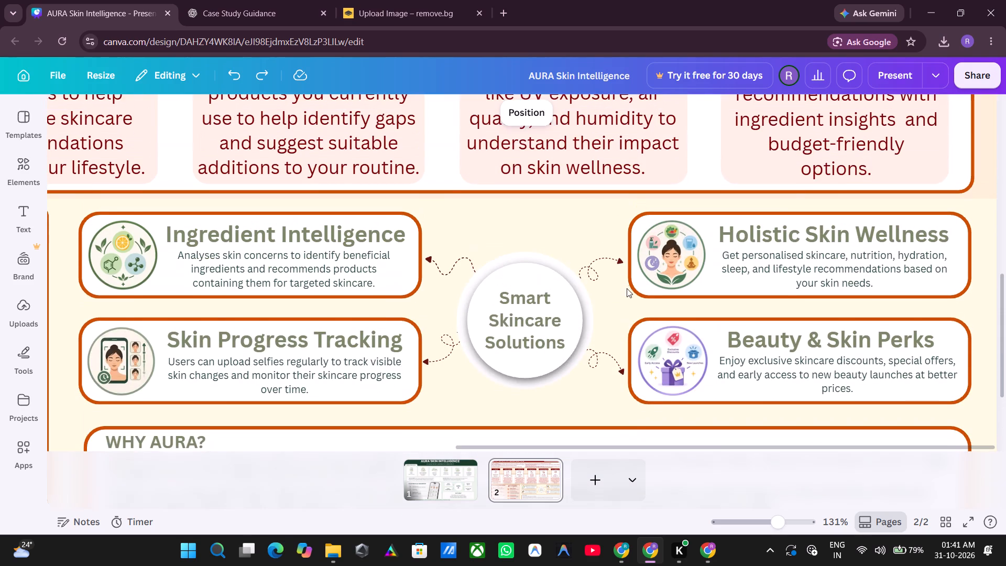
{"action": "scroll", "coordinate": [627, 288], "scroll_direction": "up", "scroll_amount": 1}
{"action": "scroll", "coordinate": [627, 288], "scroll_direction": "down", "scroll_amount": 1}
{"action": "scroll", "coordinate": [627, 288], "scroll_direction": "up", "scroll_amount": 2}
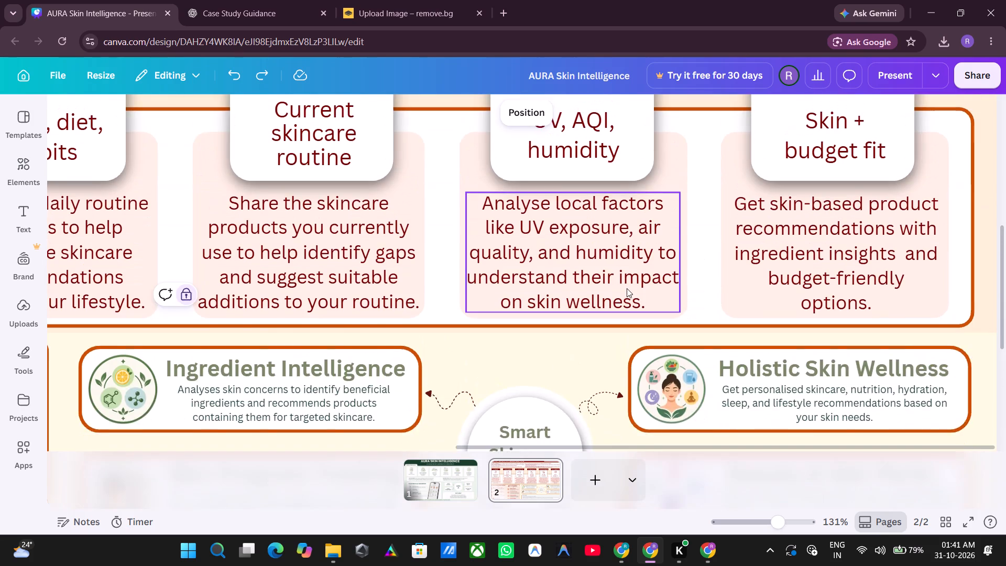
{"action": "scroll", "coordinate": [627, 288], "scroll_direction": "down", "scroll_amount": 2}
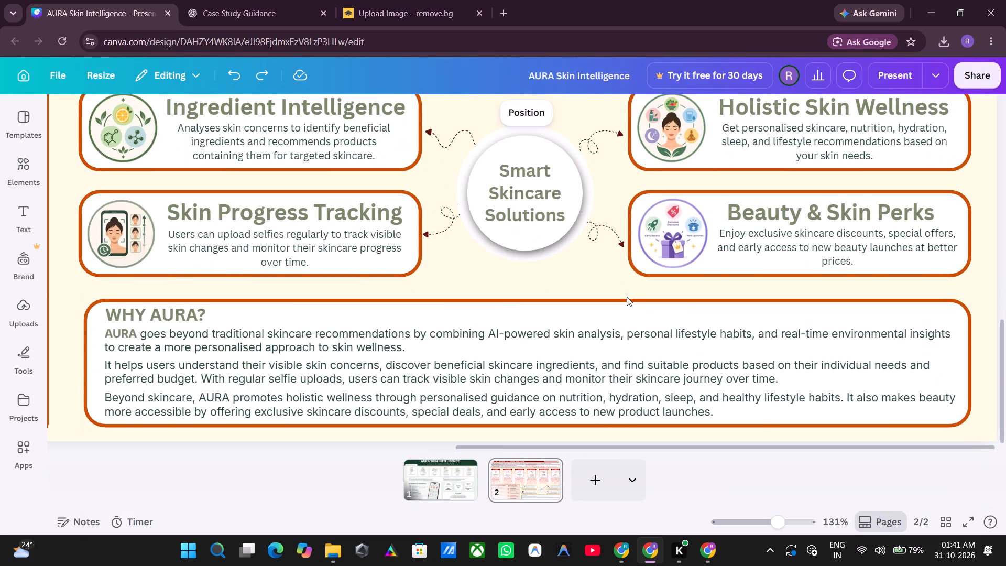
{"action": "scroll", "coordinate": [573, 277], "scroll_direction": "down", "scroll_amount": 3, "text": "ctrl"}
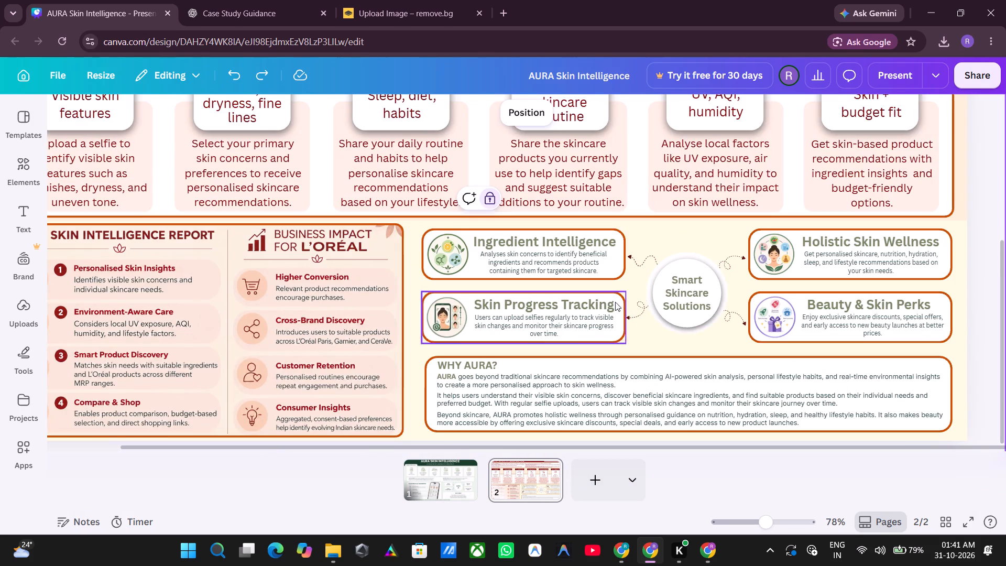
{"action": "scroll", "coordinate": [719, 339], "scroll_direction": "down", "scroll_amount": 3, "text": "ctrl"}
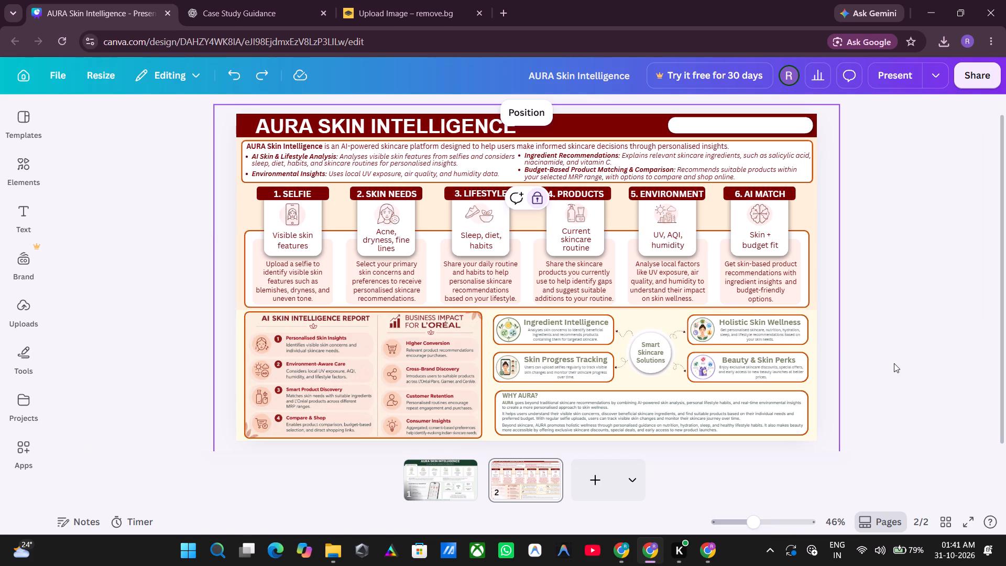
{"action": "left_click", "coordinate": [894, 363]}
{"action": "scroll", "coordinate": [890, 362], "scroll_direction": "down", "scroll_amount": 1}
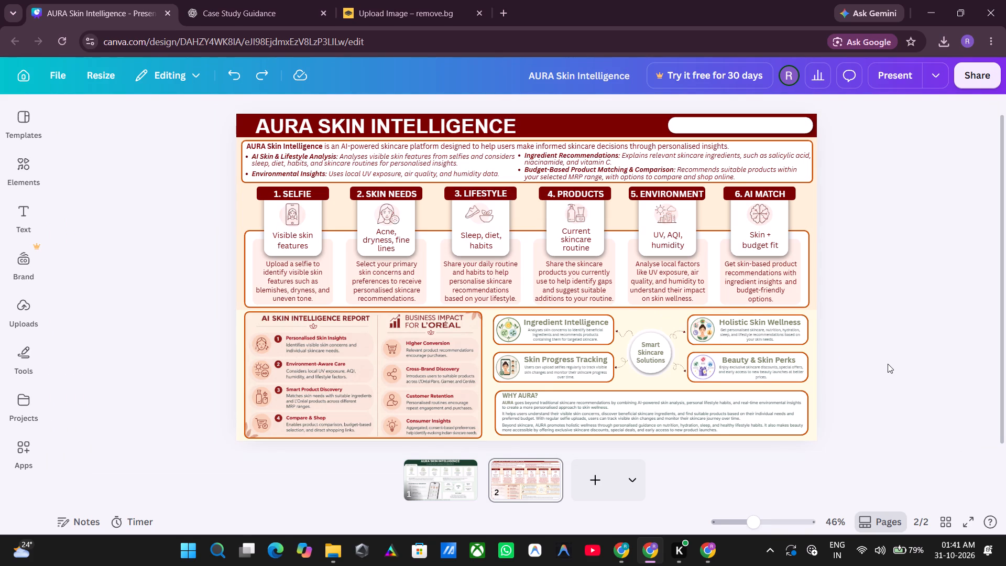
Save the AURA Skin Intelligence presentation.
{"action": "key", "text": "ctrl+s"}
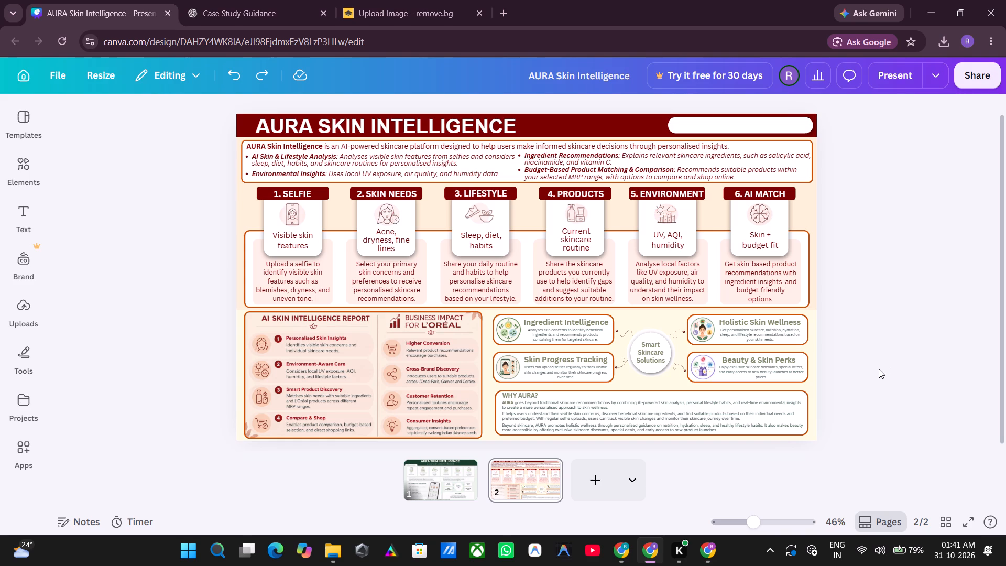